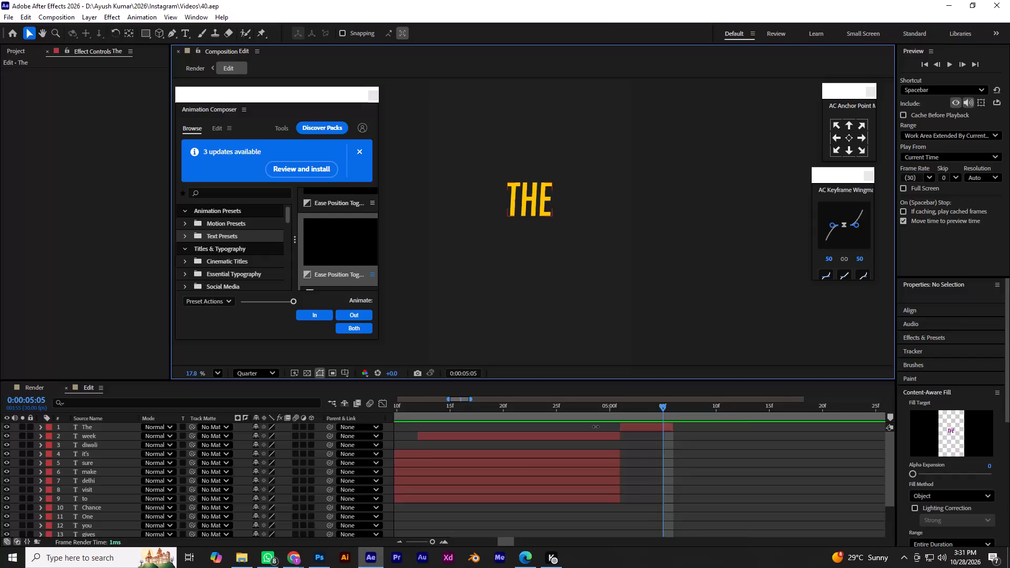
Duplicate the "The" text layer and place the copy directly after the original, starting at about 0:00:05:06.
{"action": "key", "text": "space"}
{"action": "left_click_drag", "start_coordinate": [642, 443], "coordinate": [517, 465]}
{"action": "left_click", "coordinate": [581, 429]}
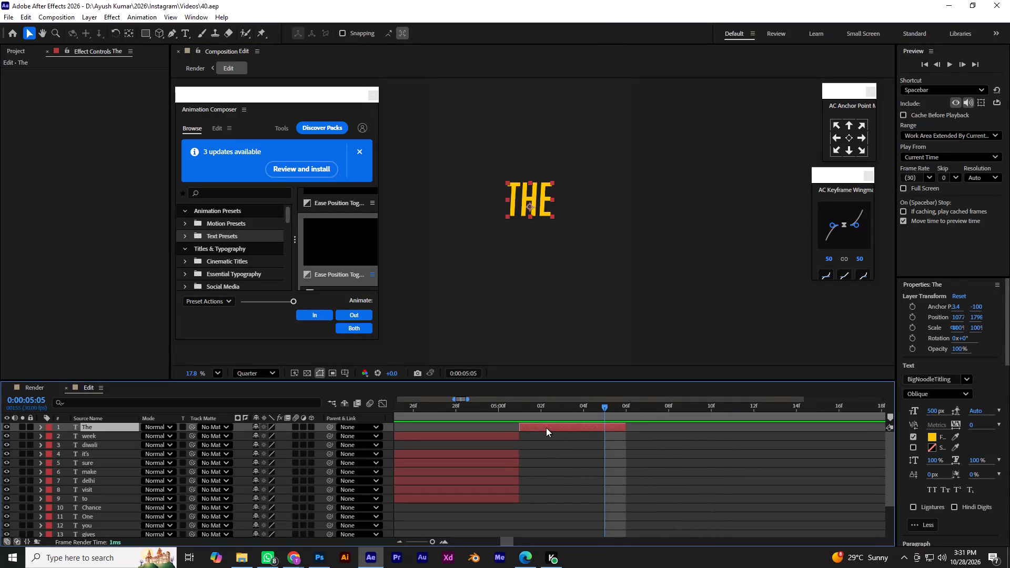
{"action": "key", "text": "ctrl+d"}
{"action": "left_click_drag", "start_coordinate": [546, 428], "coordinate": [645, 433]}
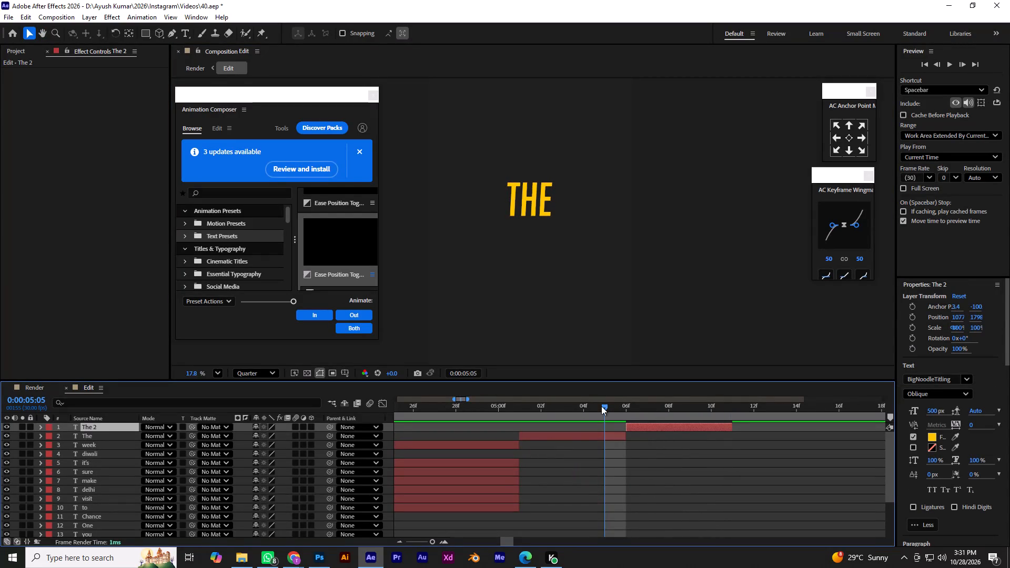
Change the copied layer's text to "whole" and save the project.
{"action": "left_click_drag", "start_coordinate": [604, 407], "coordinate": [661, 421]}
{"action": "double_click", "coordinate": [664, 428]}
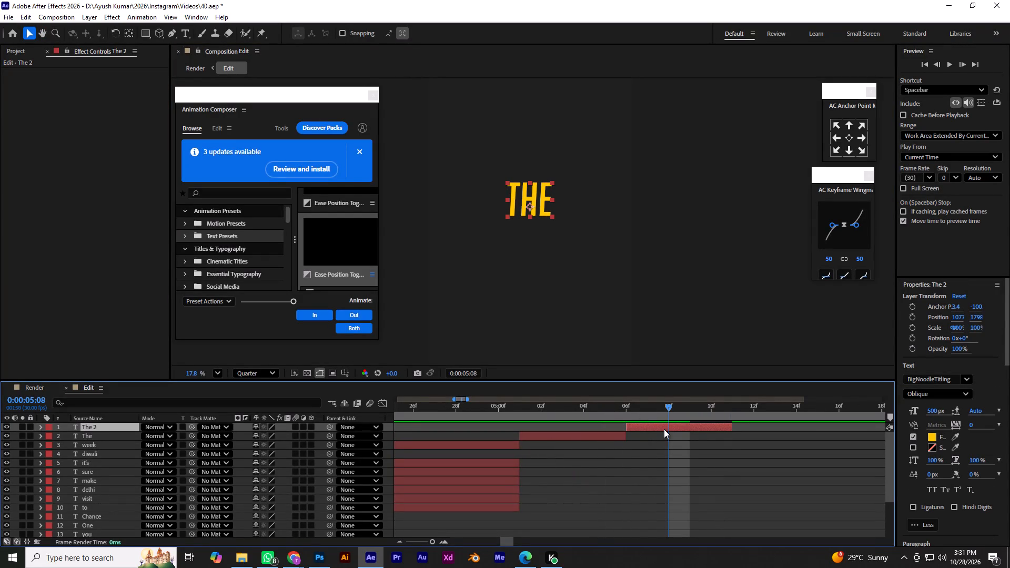
{"action": "double_click", "coordinate": [664, 429]}
{"action": "type", "text": "whole"}
{"action": "key", "text": "Return"}
{"action": "key", "text": "ctrl+s"}
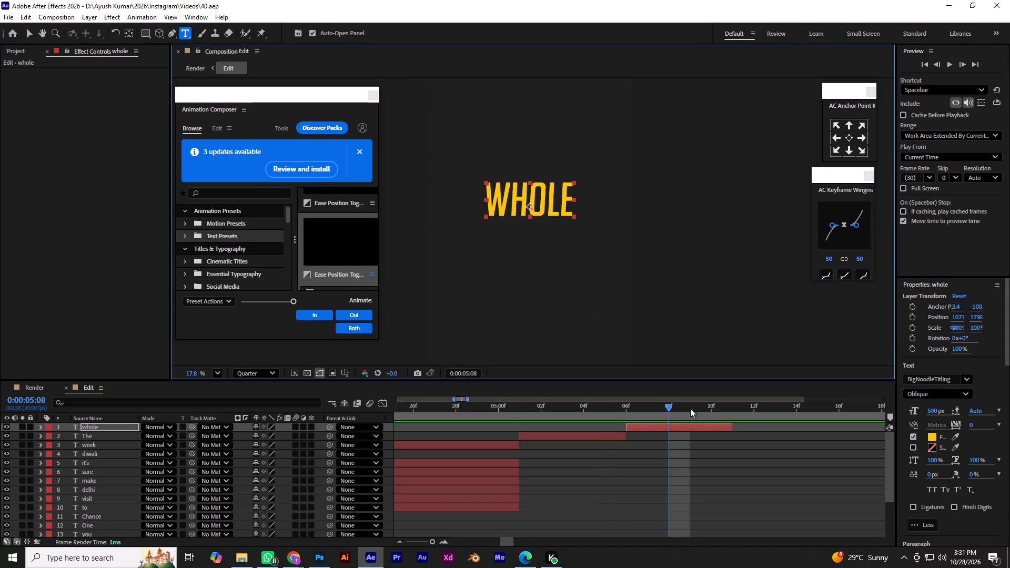
{"action": "scroll", "coordinate": [567, 218], "scroll_direction": "down", "scroll_amount": 4, "text": "alt"}
{"action": "left_click", "coordinate": [28, 32]}
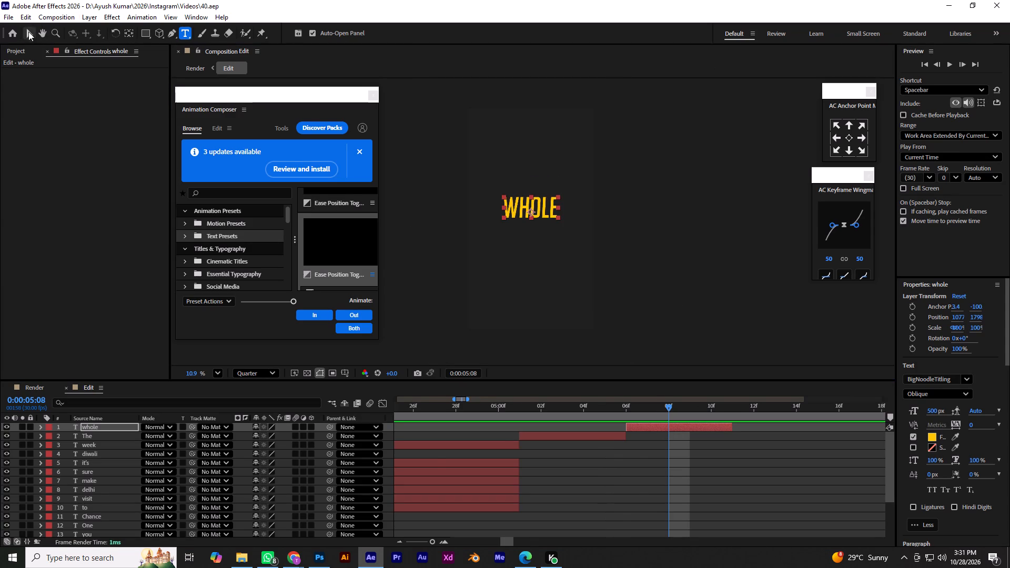
Preview the timing from about 0:00:05:00 and extend the end of the "whole" layer to about 0:00:05:12.
{"action": "scroll", "coordinate": [682, 407], "scroll_direction": "down", "scroll_amount": 2, "text": "alt"}
{"action": "scroll", "coordinate": [692, 463], "scroll_direction": "up", "scroll_amount": 2}
{"action": "key", "text": "space"}
{"action": "left_click_drag", "start_coordinate": [692, 463], "coordinate": [574, 478]}
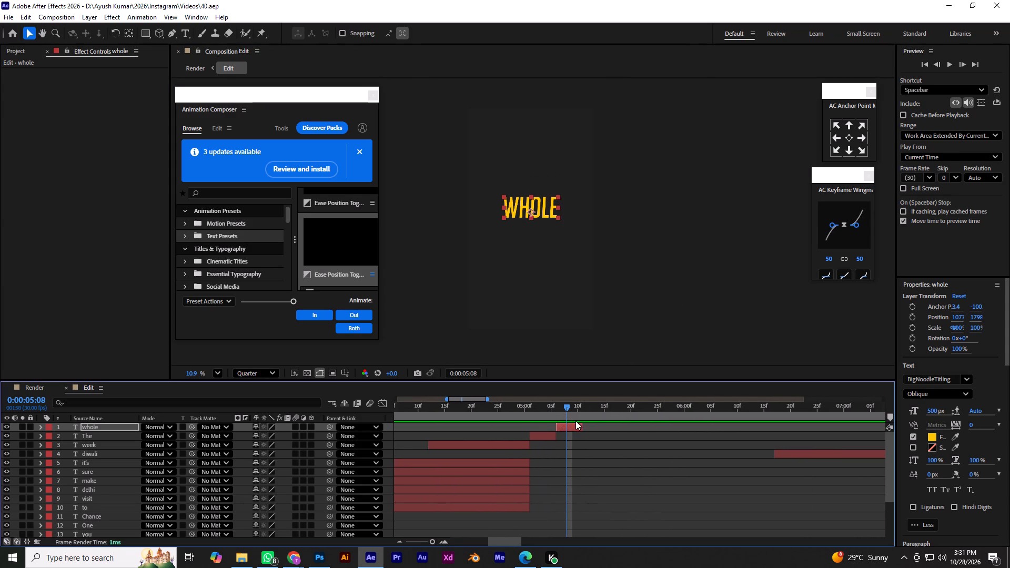
{"action": "left_click_drag", "start_coordinate": [568, 405], "coordinate": [531, 414]}
{"action": "left_click_drag", "start_coordinate": [528, 404], "coordinate": [516, 408]}
{"action": "key", "text": "space"}
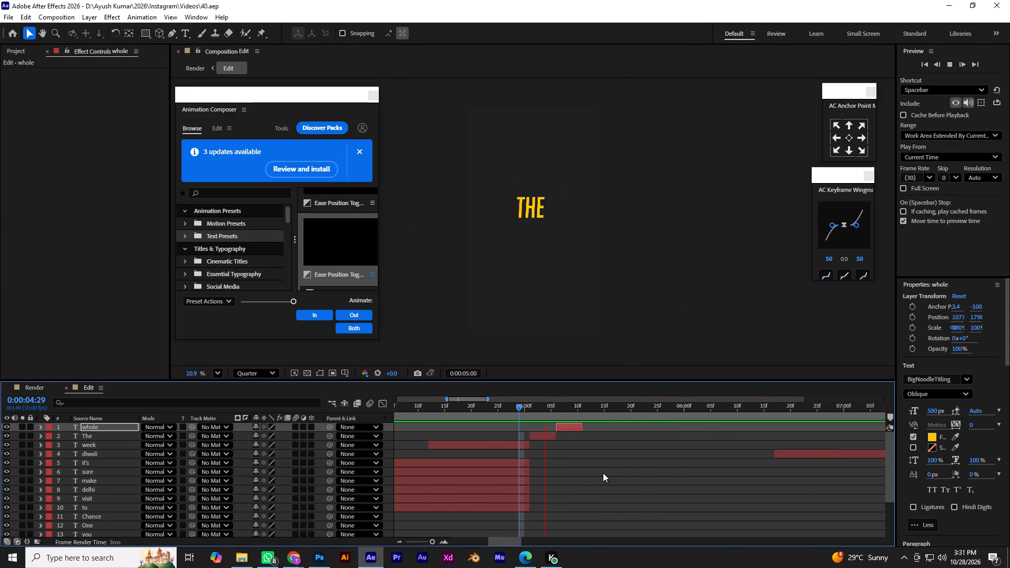
{"action": "key", "text": "space"}
{"action": "left_click_drag", "start_coordinate": [639, 405], "coordinate": [528, 433]}
{"action": "key", "text": "space"}
{"action": "key", "text": "space"}
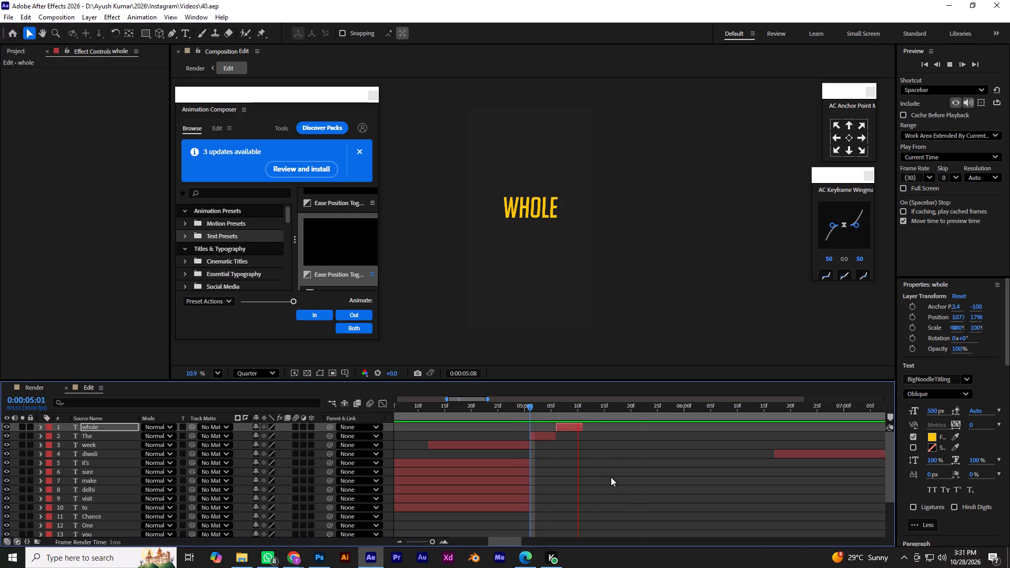
{"action": "key", "text": "space"}
{"action": "key", "text": "space"}
{"action": "left_click", "coordinate": [583, 427]}
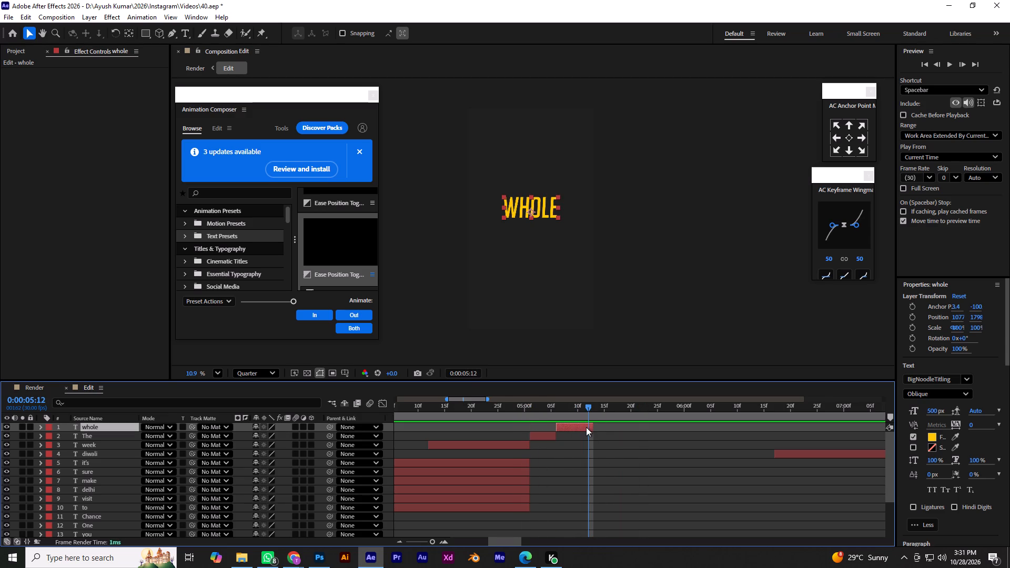
{"action": "left_click", "coordinate": [597, 426]}
Duplicate the "whole" layer, place the copy directly after it from 0:00:05:12, and save the project.
{"action": "key", "text": "ctrl+d"}
{"action": "left_click_drag", "start_coordinate": [562, 427], "coordinate": [579, 427]}
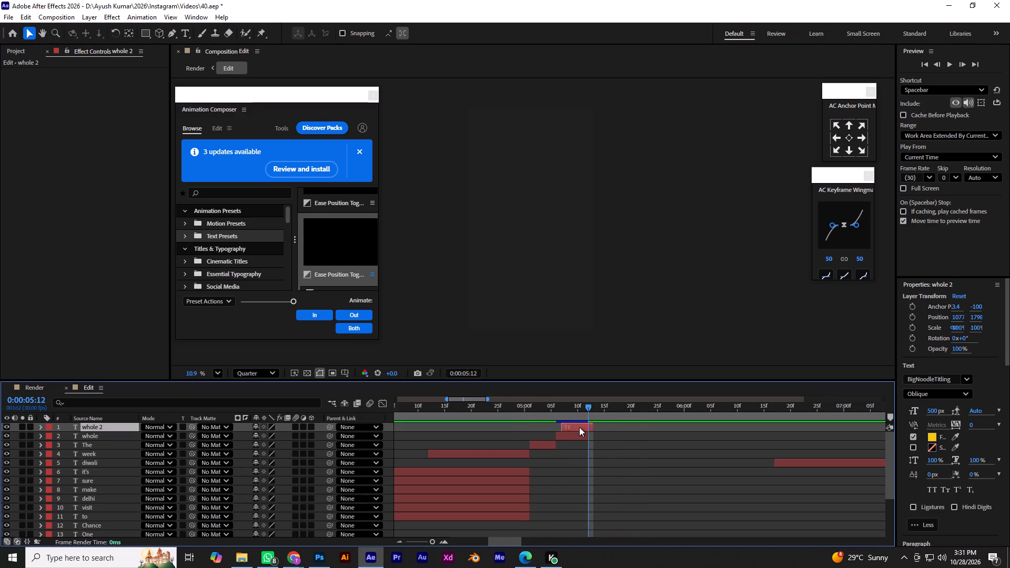
{"action": "left_click_drag", "start_coordinate": [579, 427], "coordinate": [594, 427]}
{"action": "key", "text": "ctrl+s"}
Preview the sequence and extend the end of the duplicated "whole" layer to about 0:00:05:27.
{"action": "left_click_drag", "start_coordinate": [587, 406], "coordinate": [519, 418]}
{"action": "key", "text": "space"}
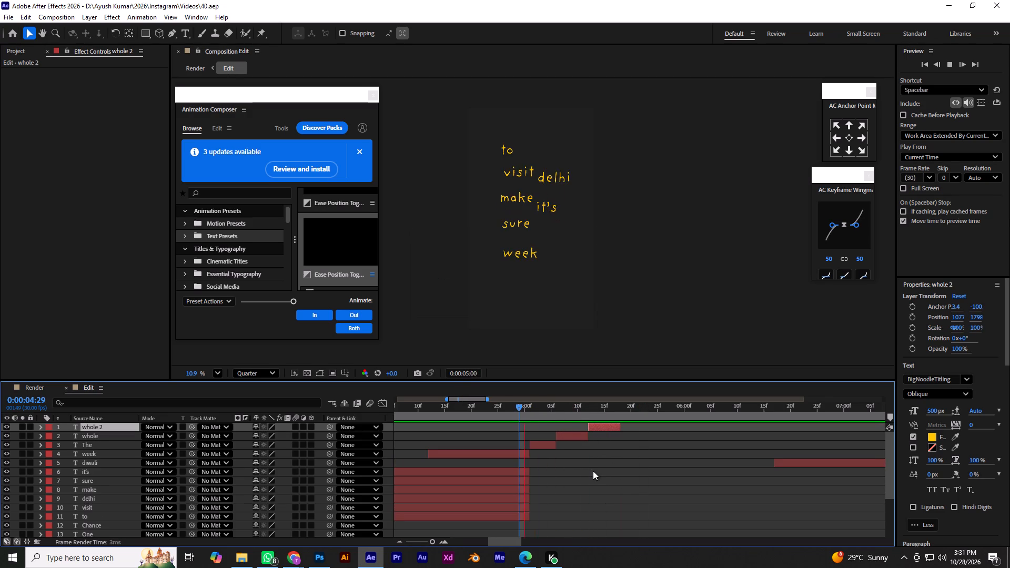
{"action": "key", "text": "space"}
{"action": "key", "text": "space"}
{"action": "key", "text": "space"}
{"action": "left_click_drag", "start_coordinate": [621, 427], "coordinate": [639, 428]}
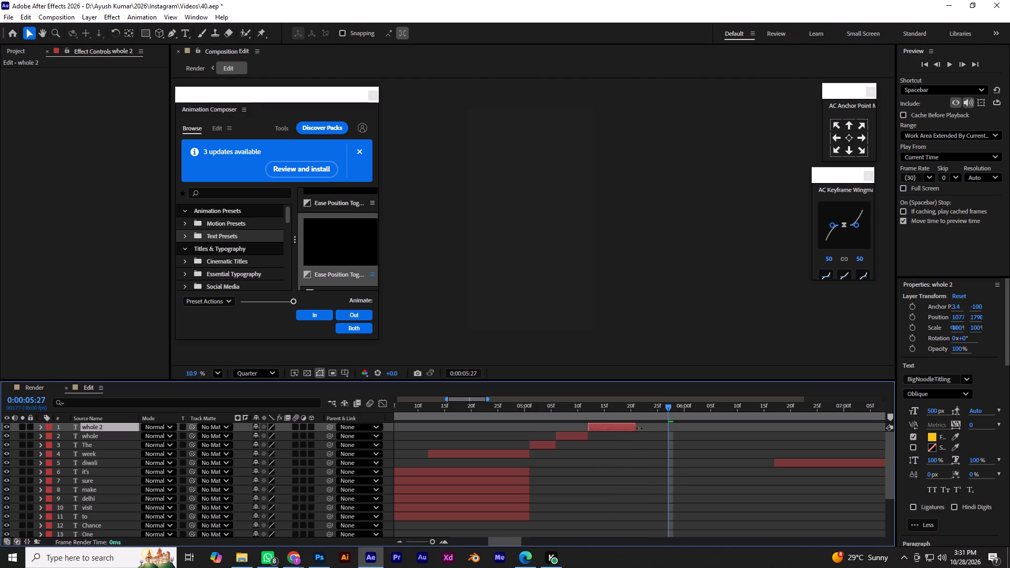
{"action": "left_click_drag", "start_coordinate": [639, 428], "coordinate": [675, 431]}
Change the duplicated layer's text to "city".
{"action": "double_click", "coordinate": [643, 422]}
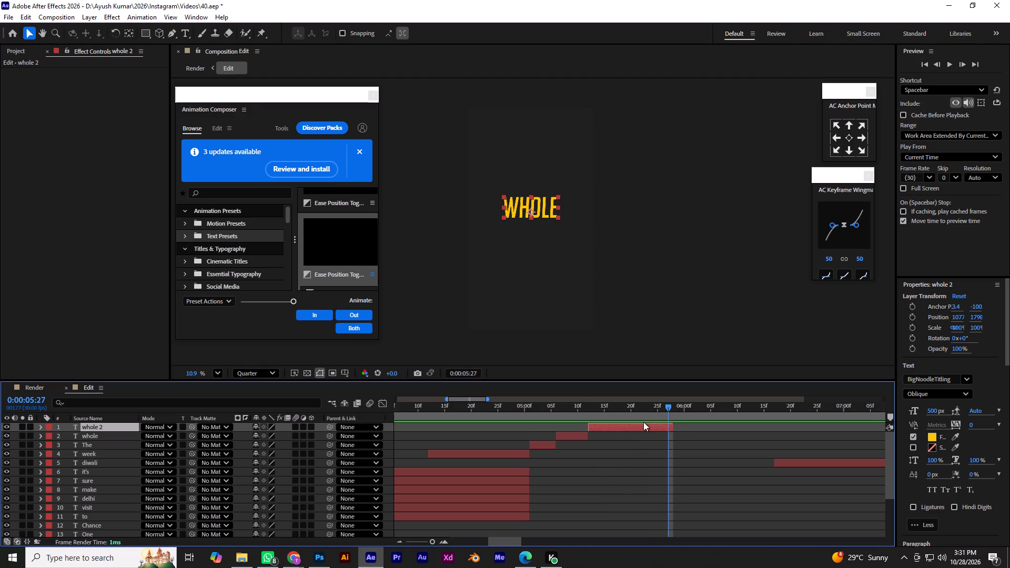
{"action": "double_click", "coordinate": [641, 424]}
{"action": "left_click", "coordinate": [635, 447]}
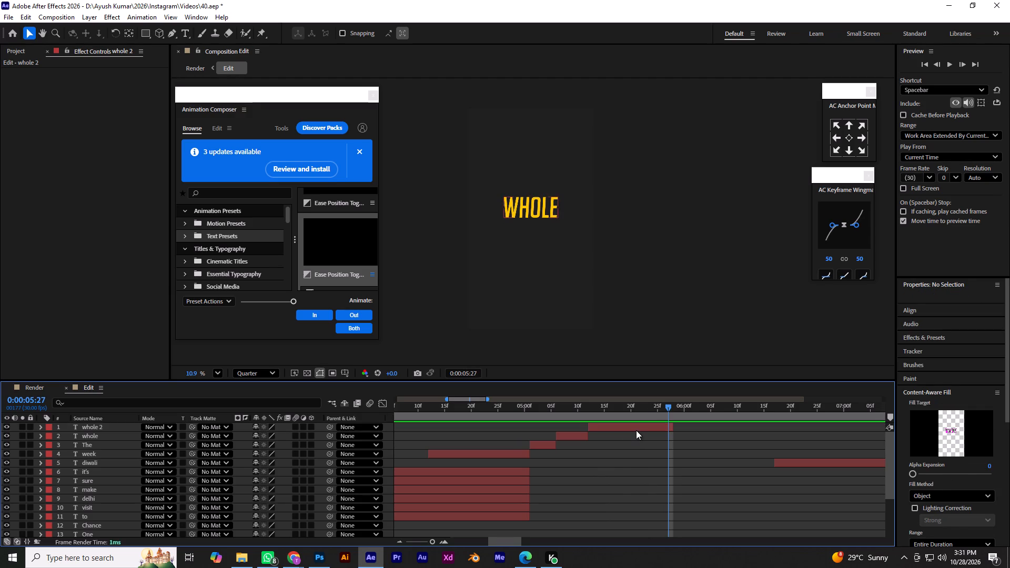
Replace the text of the duplicated "whole 2" layer with "city" and save the project.
{"action": "double_click", "coordinate": [636, 430]}
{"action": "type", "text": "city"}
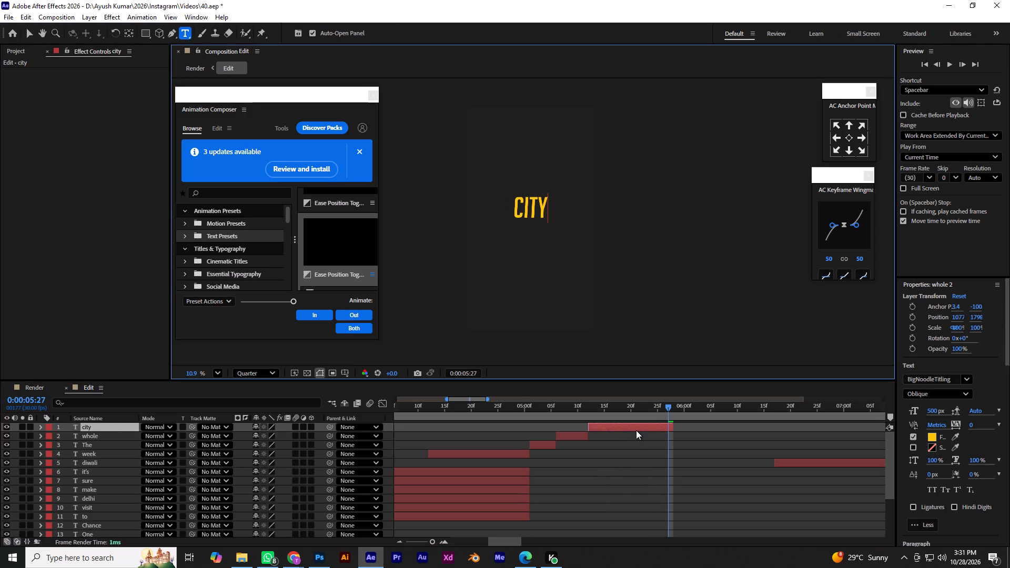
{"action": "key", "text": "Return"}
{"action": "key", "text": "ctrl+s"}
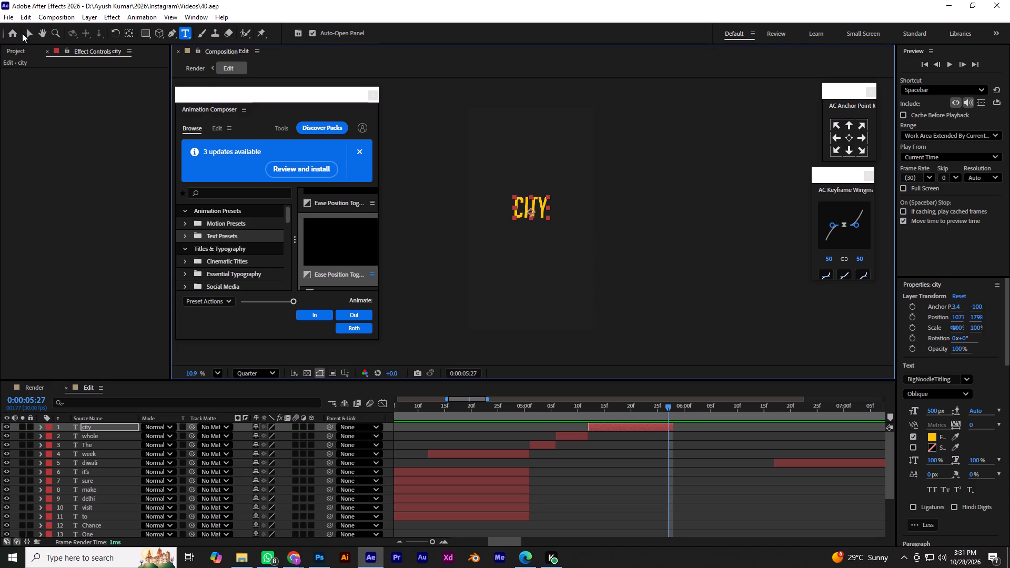
{"action": "left_click", "coordinate": [23, 33]}
Preview the sequence from about 0:00:04:27, and check the wording in the Instagram reference reel in Chrome.
{"action": "scroll", "coordinate": [623, 443], "scroll_direction": "down", "scroll_amount": 2, "text": "alt"}
{"action": "left_click_drag", "start_coordinate": [632, 403], "coordinate": [593, 413]}
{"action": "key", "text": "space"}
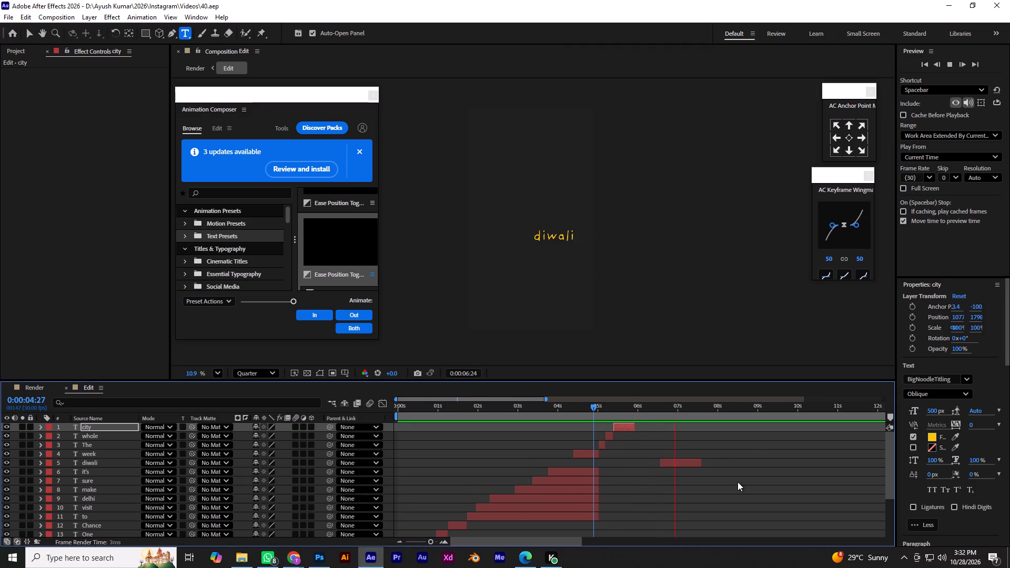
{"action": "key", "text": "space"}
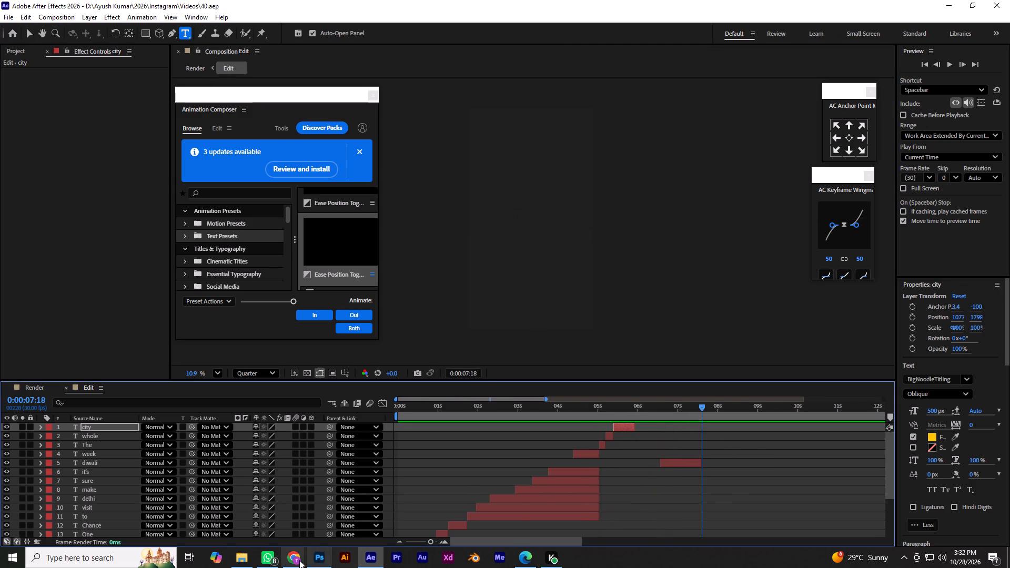
{"action": "left_click", "coordinate": [298, 560]}
{"action": "left_click", "coordinate": [236, 501]}
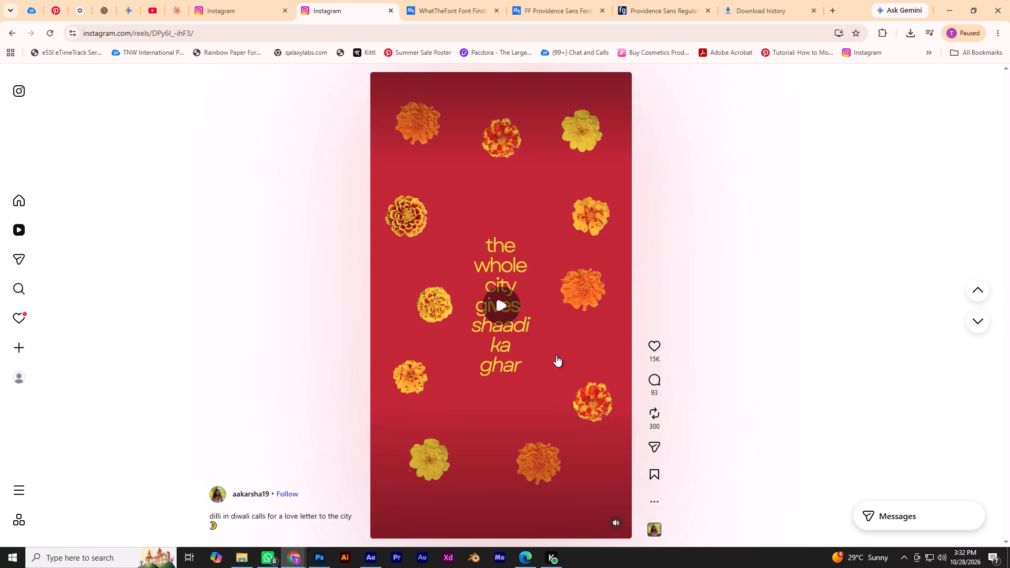
{"action": "left_click", "coordinate": [365, 566]}
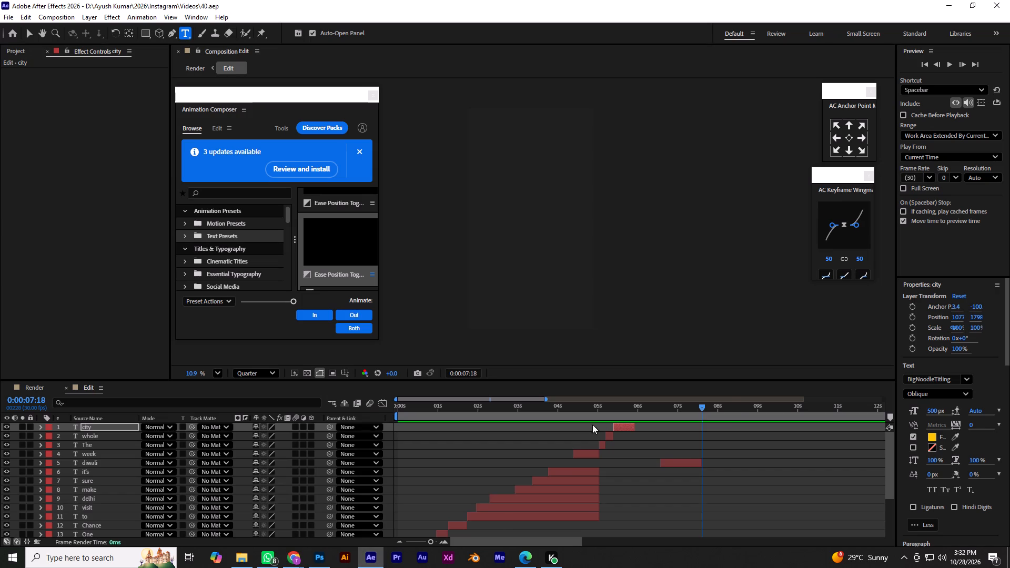
Preview the whole text sequence from 0:00:00:00 through the "diwali" layer with the Selection tool active.
{"action": "left_click_drag", "start_coordinate": [691, 404], "coordinate": [291, 540]}
{"action": "scroll", "coordinate": [671, 245], "scroll_direction": "down", "scroll_amount": 1, "text": "alt"}
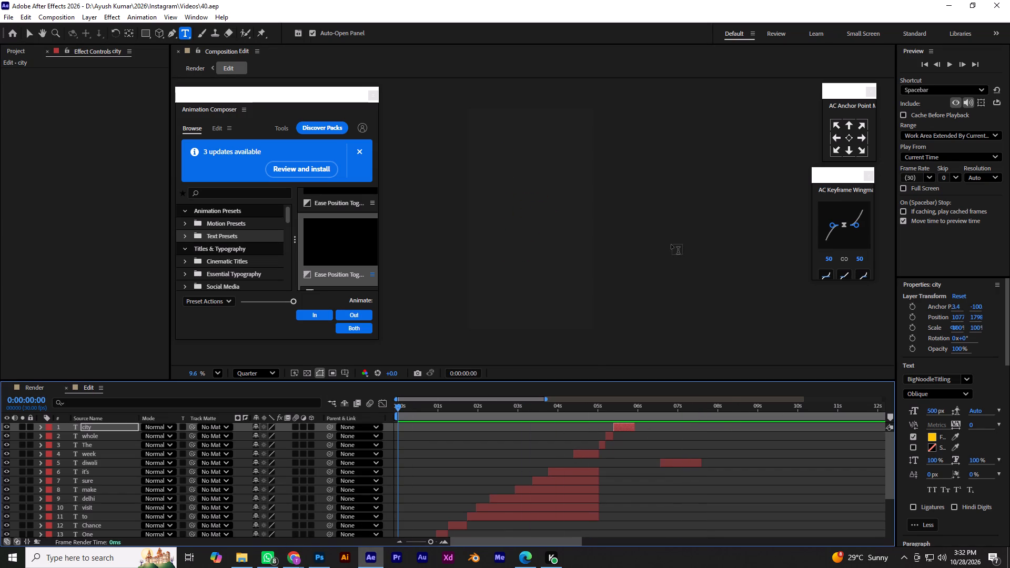
{"action": "left_click", "coordinate": [29, 32]}
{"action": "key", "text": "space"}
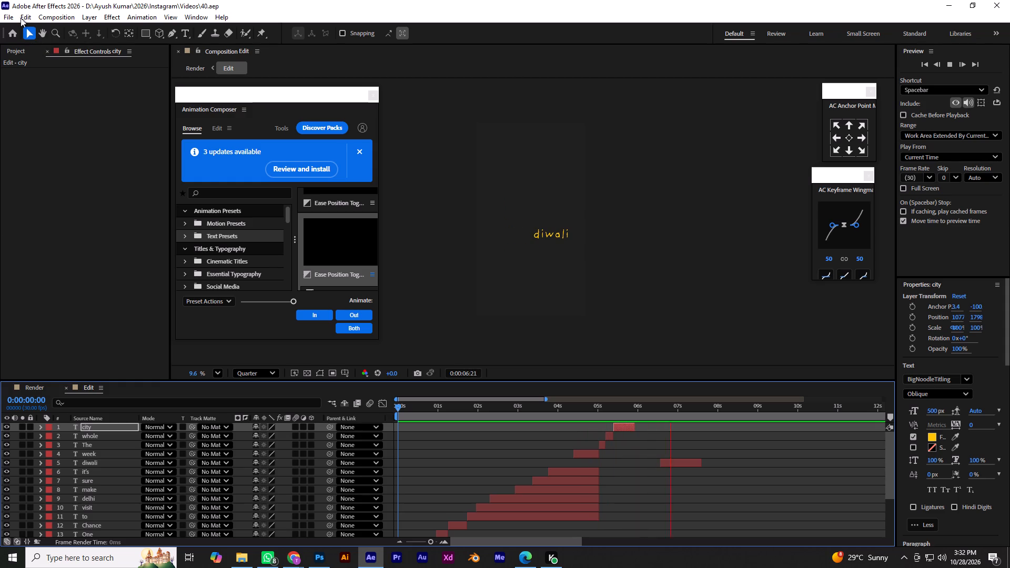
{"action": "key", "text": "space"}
Move the current time back to near the end of the "city" layer.
{"action": "left_click_drag", "start_coordinate": [702, 401], "coordinate": [630, 429]}
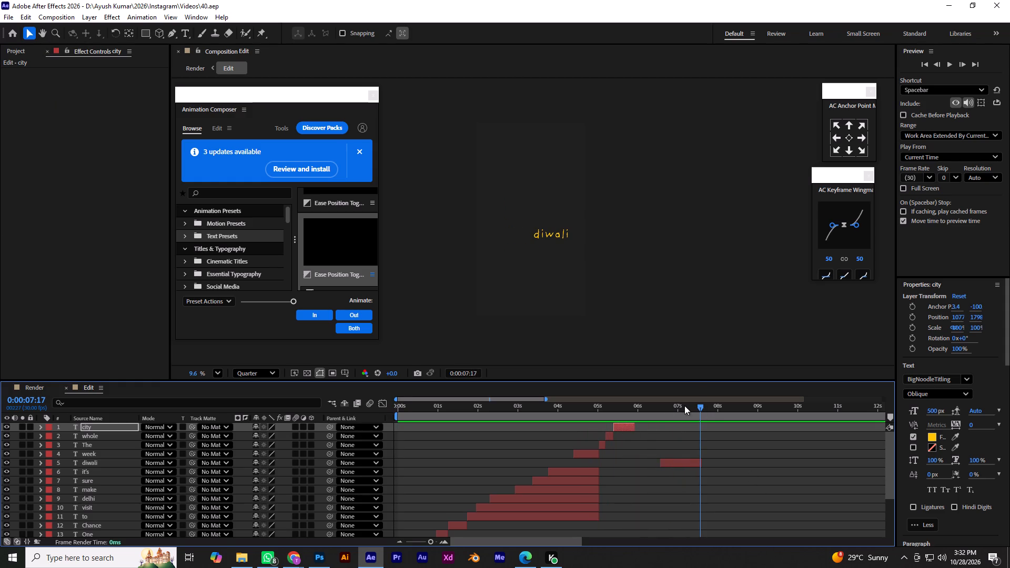
Preview the timing around 0:00:06:00 and extend the end of the "city" layer to about 0:00:06:05.
{"action": "left_click_drag", "start_coordinate": [692, 404], "coordinate": [627, 425]}
{"action": "key", "text": "space"}
{"action": "key", "text": "space"}
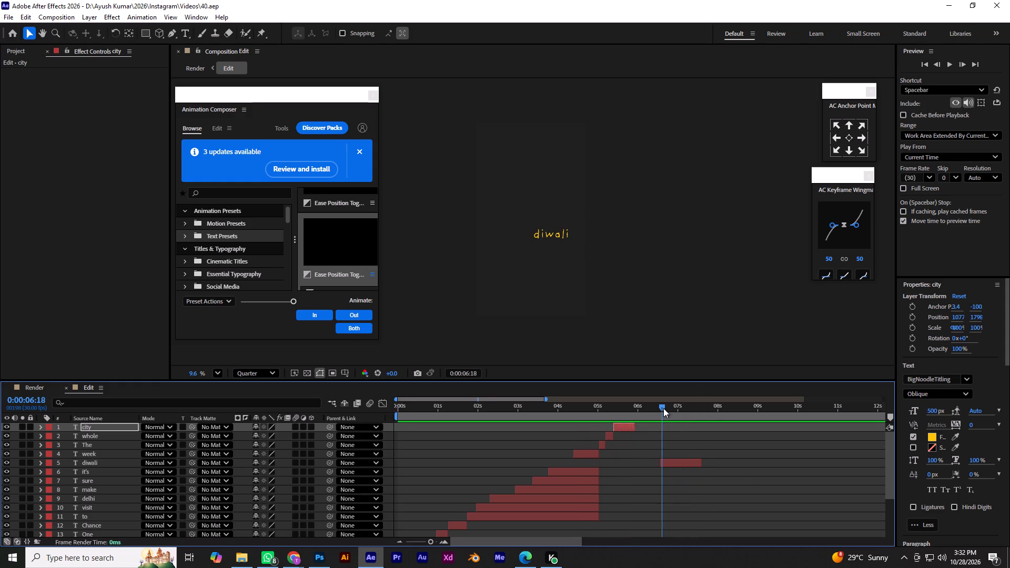
{"action": "left_click_drag", "start_coordinate": [662, 408], "coordinate": [624, 418]}
{"action": "key", "text": "space"}
{"action": "key", "text": "space"}
{"action": "left_click_drag", "start_coordinate": [637, 428], "coordinate": [641, 428]}
{"action": "key", "text": "space"}
{"action": "key", "text": "space"}
{"action": "left_click_drag", "start_coordinate": [654, 410], "coordinate": [641, 412]}
{"action": "key", "text": "space"}
{"action": "key", "text": "space"}
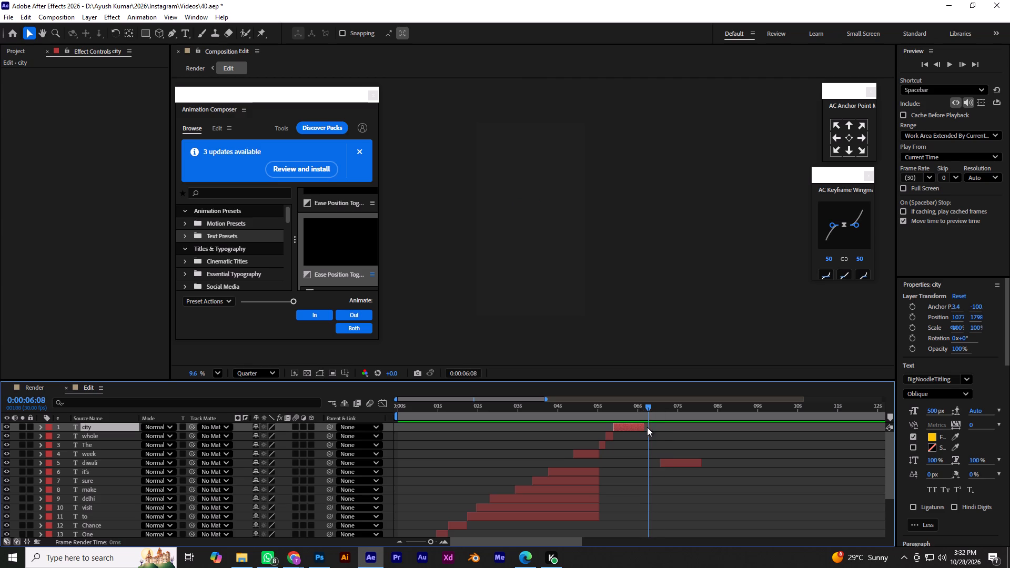
{"action": "left_click_drag", "start_coordinate": [652, 407], "coordinate": [645, 408]}
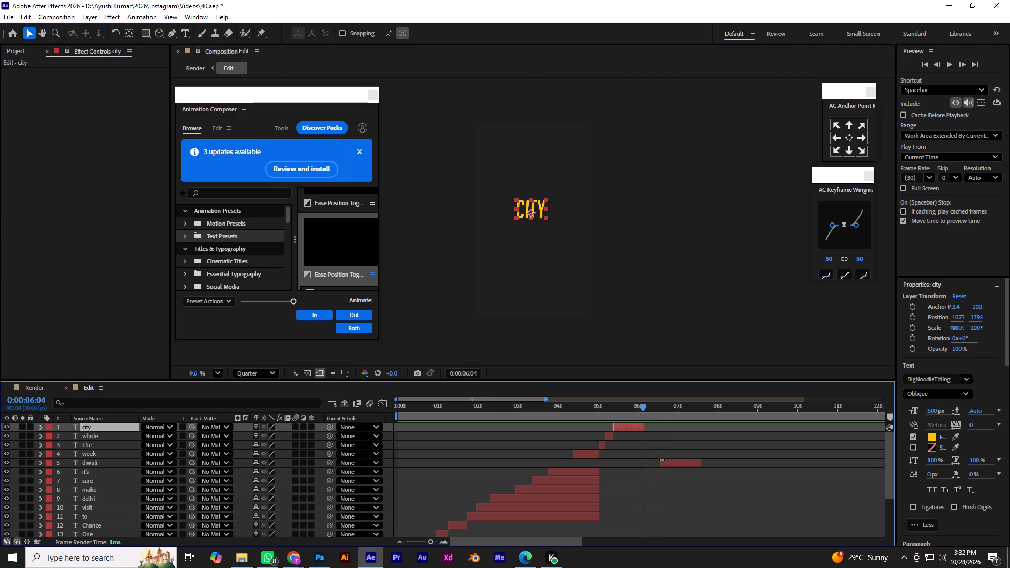
Extend the start of the "diwali" layer back to 0:00:06:04, bring it to the top of the layer stack, and save.
{"action": "left_click_drag", "start_coordinate": [662, 460], "coordinate": [645, 466]}
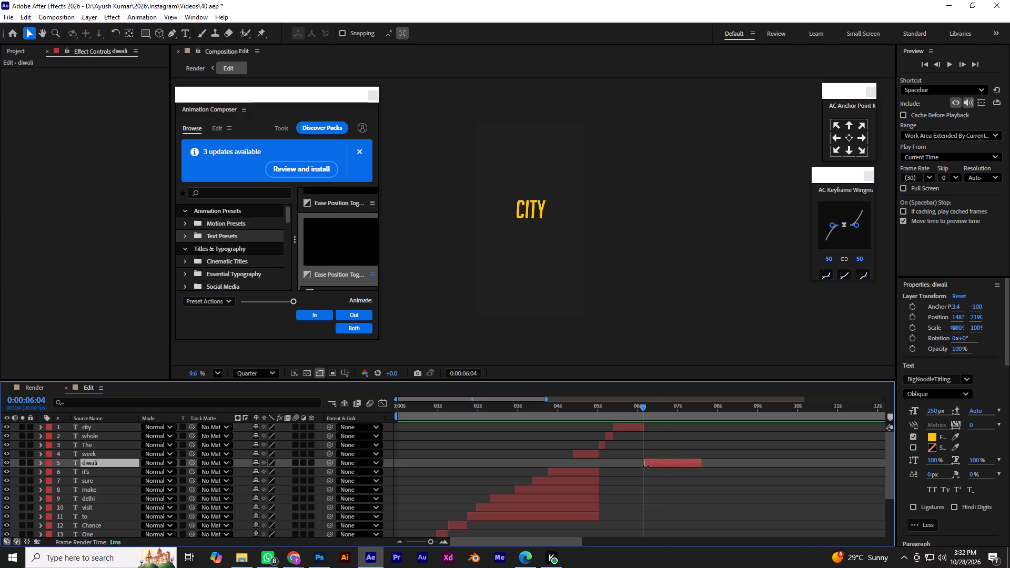
{"action": "left_click_drag", "start_coordinate": [645, 466], "coordinate": [645, 466]}
{"action": "key", "text": "ctrl+shift+bracketright"}
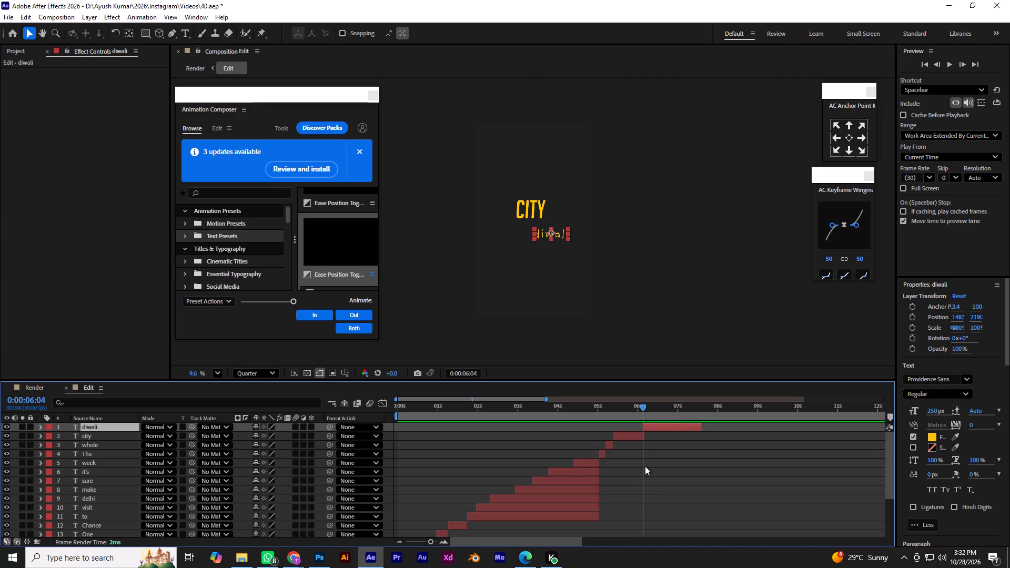
{"action": "key", "text": "ctrl+s"}
Trim the start of the "diwali" layer to 0:00:06:05 so it meets the end of "city", and preview the timing.
{"action": "scroll", "coordinate": [653, 423], "scroll_direction": "up", "scroll_amount": 4, "text": "alt"}
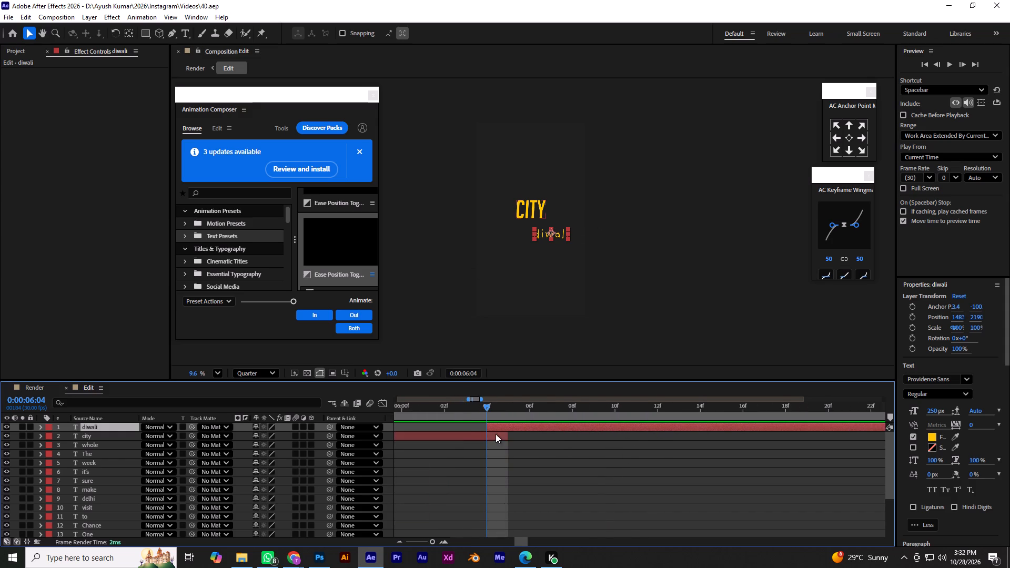
{"action": "left_click_drag", "start_coordinate": [487, 427], "coordinate": [500, 427]}
{"action": "left_click_drag", "start_coordinate": [488, 407], "coordinate": [506, 403]}
{"action": "key", "text": "space"}
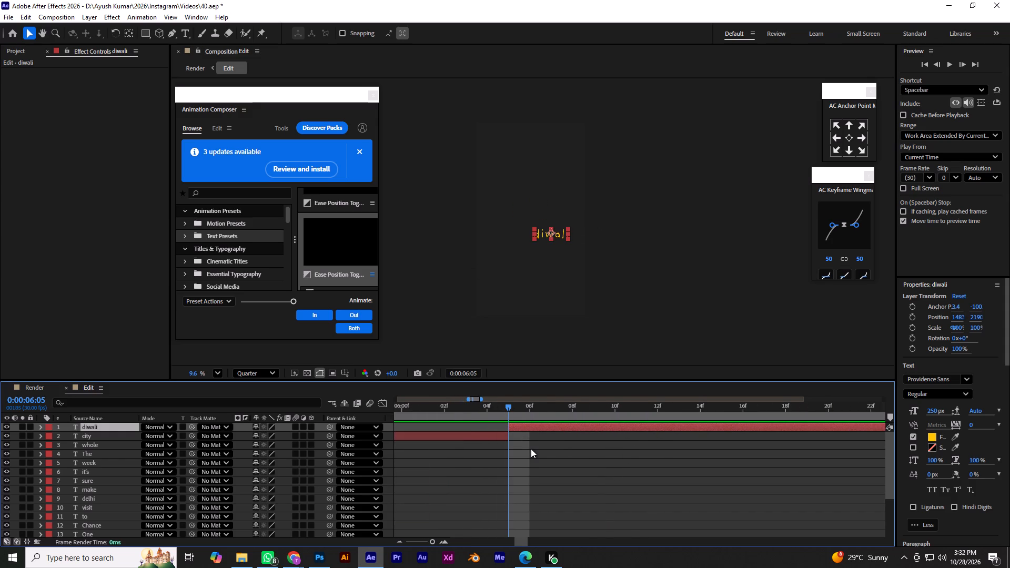
{"action": "scroll", "coordinate": [635, 452], "scroll_direction": "down", "scroll_amount": 2, "text": "alt"}
{"action": "key", "text": "space"}
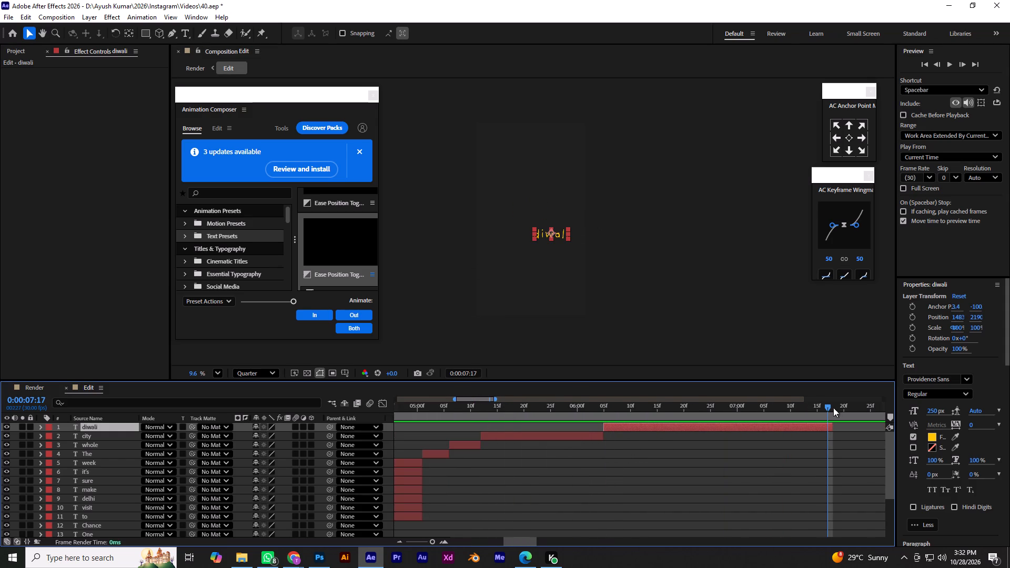
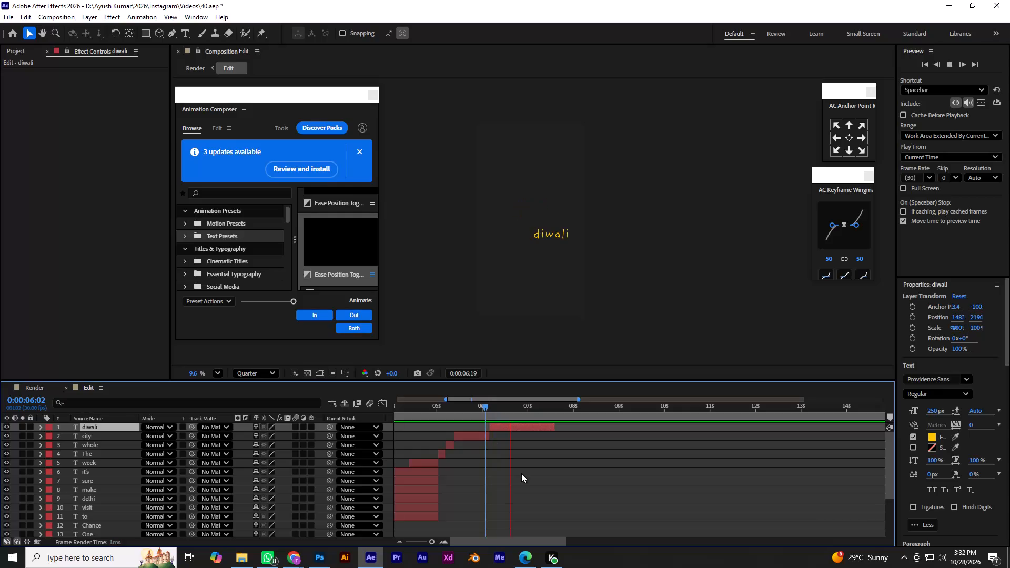
Replace the text of the "diwali" layer with "Full shadi mood on", one word per line, and save the project.
{"action": "key", "text": "space"}
{"action": "double_click", "coordinate": [524, 428]}
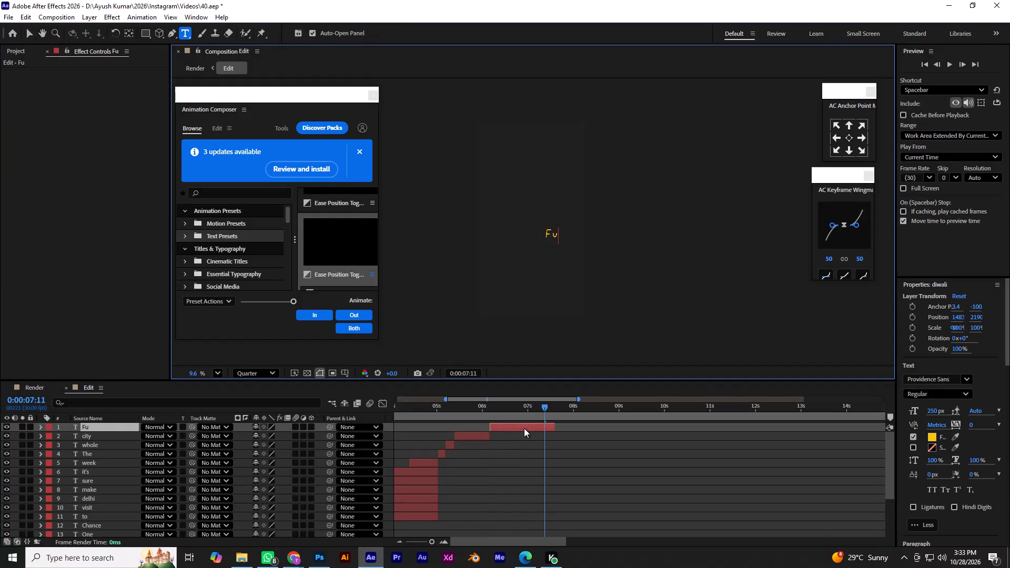
{"action": "key", "text": "Return"}
{"action": "type", "text": "shadi"}
{"action": "key", "text": "Return"}
{"action": "type", "text": "mood"}
{"action": "key", "text": "Return"}
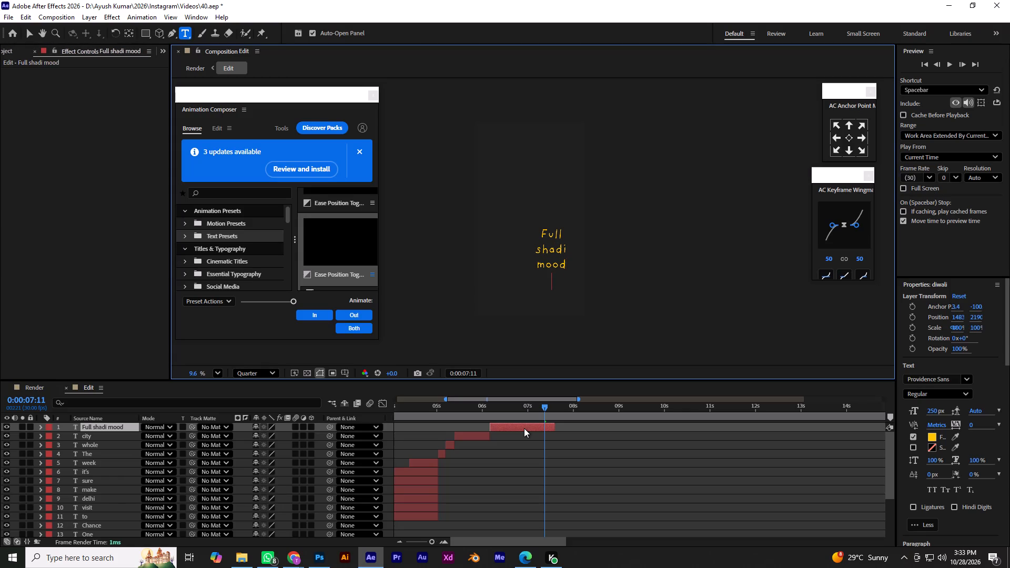
{"action": "type", "text": "on"}
{"action": "key", "text": "ctrl+s"}
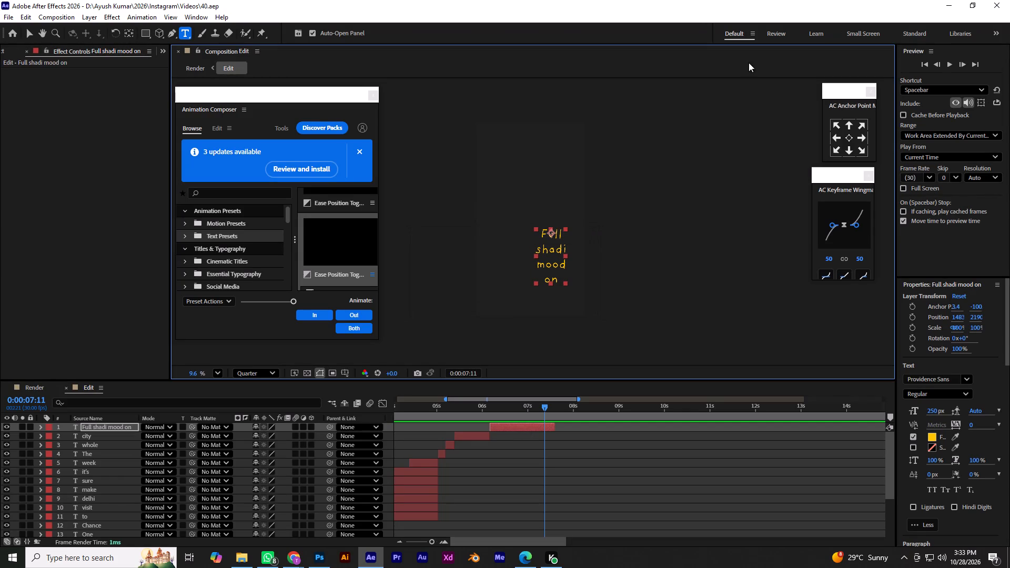
Centre the anchor point of the "Full shadi mood on" layer and align the layer to the composition's horizontal and vertical centre.
{"action": "left_click", "coordinate": [28, 37]}
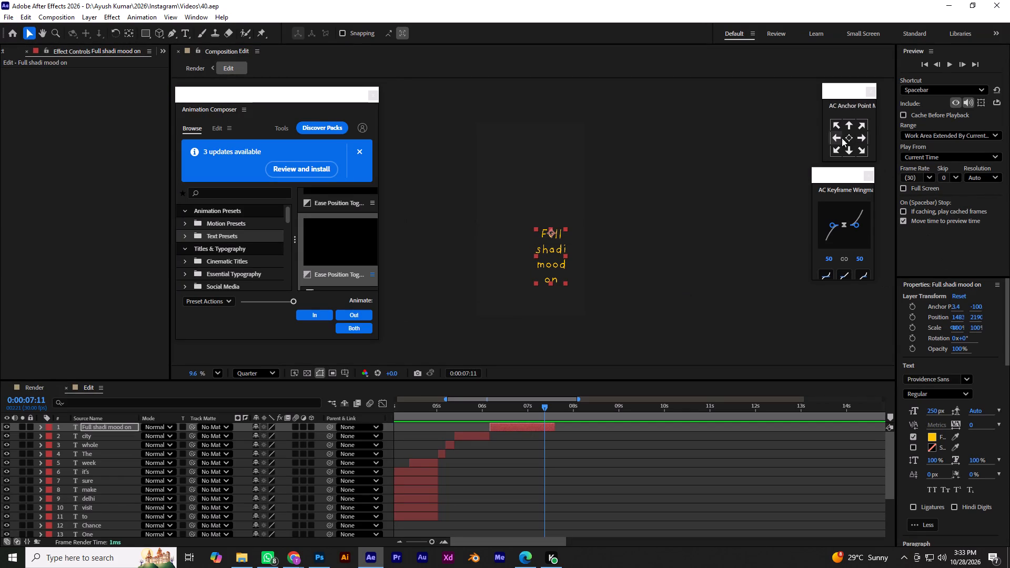
{"action": "left_click", "coordinate": [845, 137]}
{"action": "scroll", "coordinate": [964, 502], "scroll_direction": "down", "scroll_amount": 2}
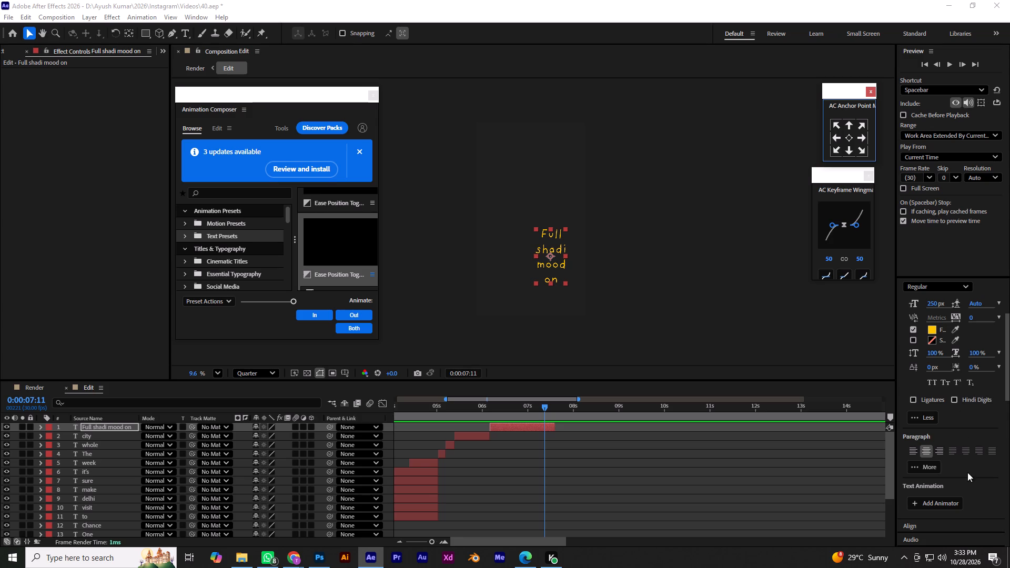
{"action": "scroll", "coordinate": [946, 256], "scroll_direction": "up", "scroll_amount": 6}
{"action": "scroll", "coordinate": [937, 273], "scroll_direction": "down", "scroll_amount": 1}
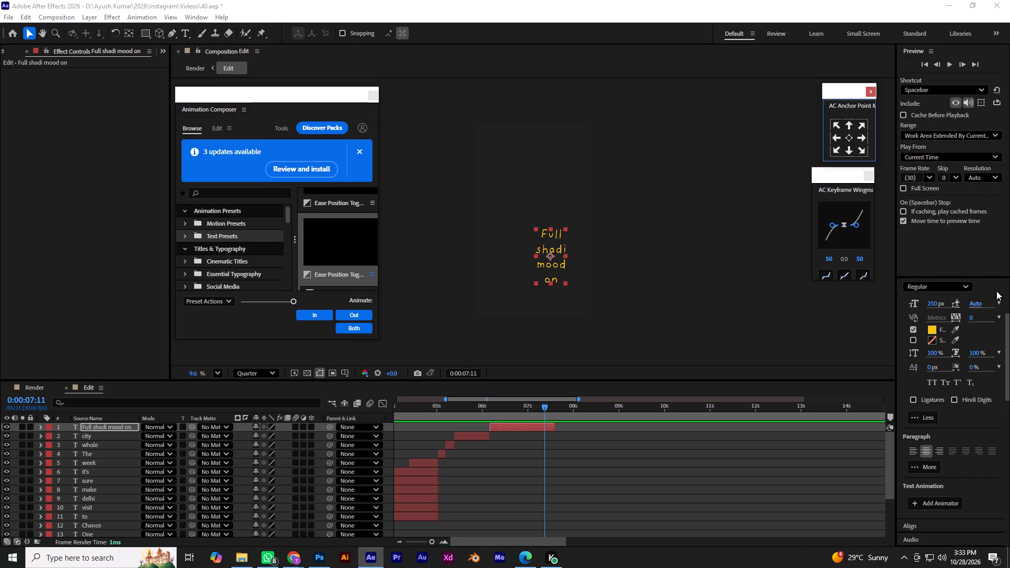
{"action": "scroll", "coordinate": [981, 277], "scroll_direction": "up", "scroll_amount": 4}
{"action": "left_click", "coordinate": [987, 283]}
{"action": "scroll", "coordinate": [987, 283], "scroll_direction": "up", "scroll_amount": 5}
{"action": "scroll", "coordinate": [986, 301], "scroll_direction": "down", "scroll_amount": 4}
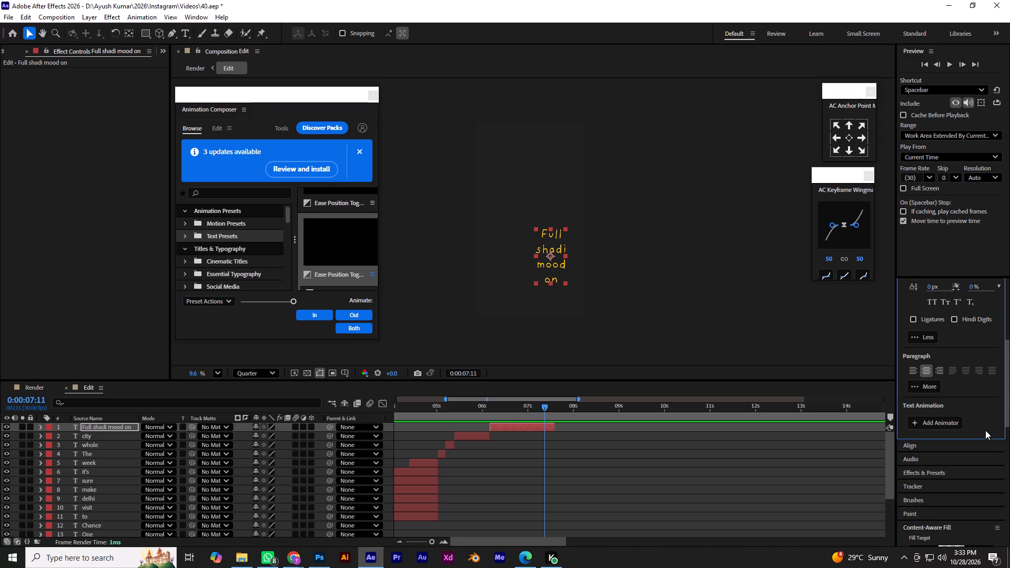
{"action": "left_click", "coordinate": [911, 441]}
{"action": "left_click", "coordinate": [923, 477]}
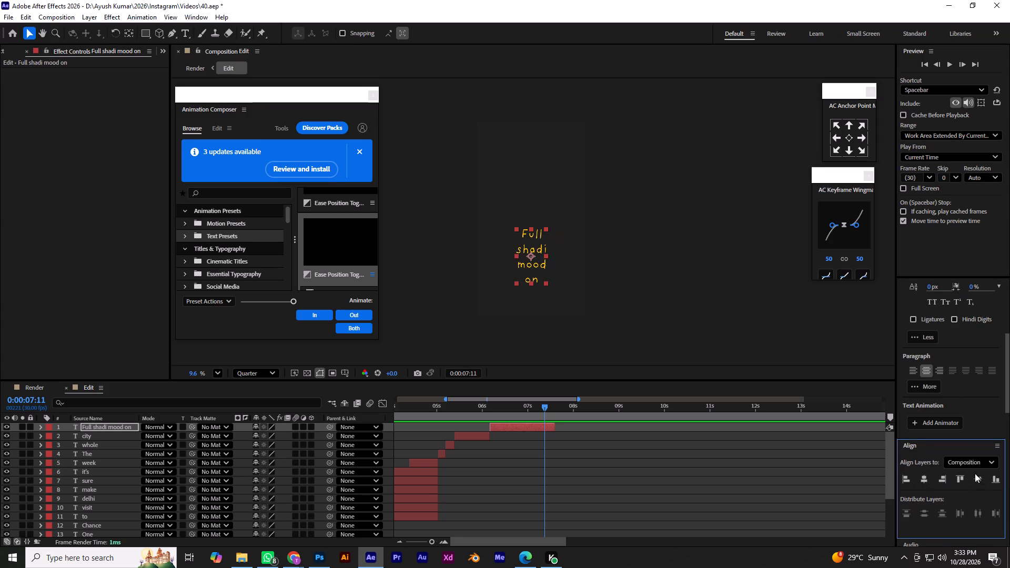
{"action": "left_click", "coordinate": [975, 473]}
Change the font of the "Full shadi mood on" text to Quicksand.
{"action": "left_click", "coordinate": [763, 208]}
{"action": "left_click", "coordinate": [540, 215]}
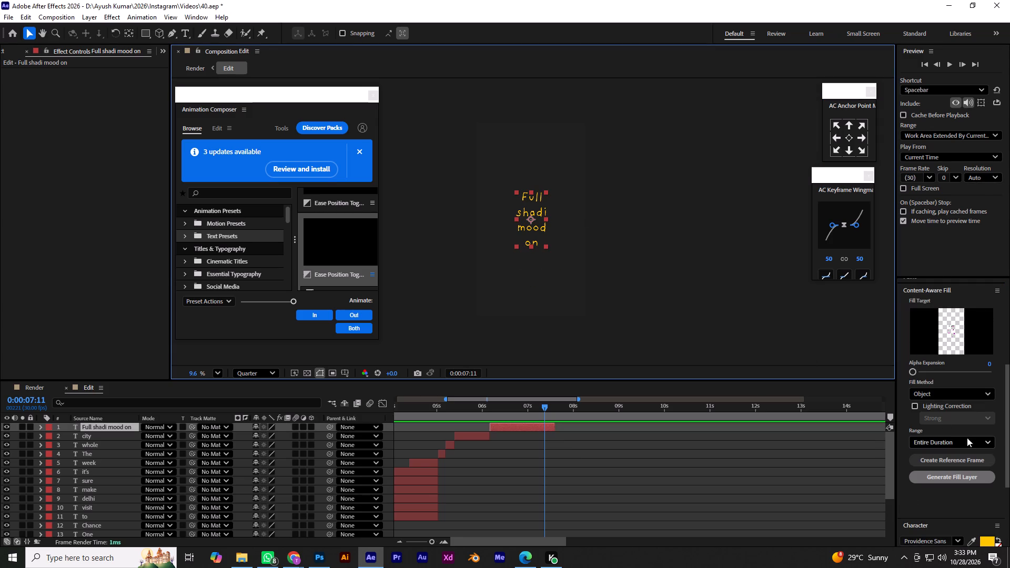
{"action": "scroll", "coordinate": [961, 299], "scroll_direction": "up", "scroll_amount": 3}
{"action": "scroll", "coordinate": [931, 356], "scroll_direction": "up", "scroll_amount": 8}
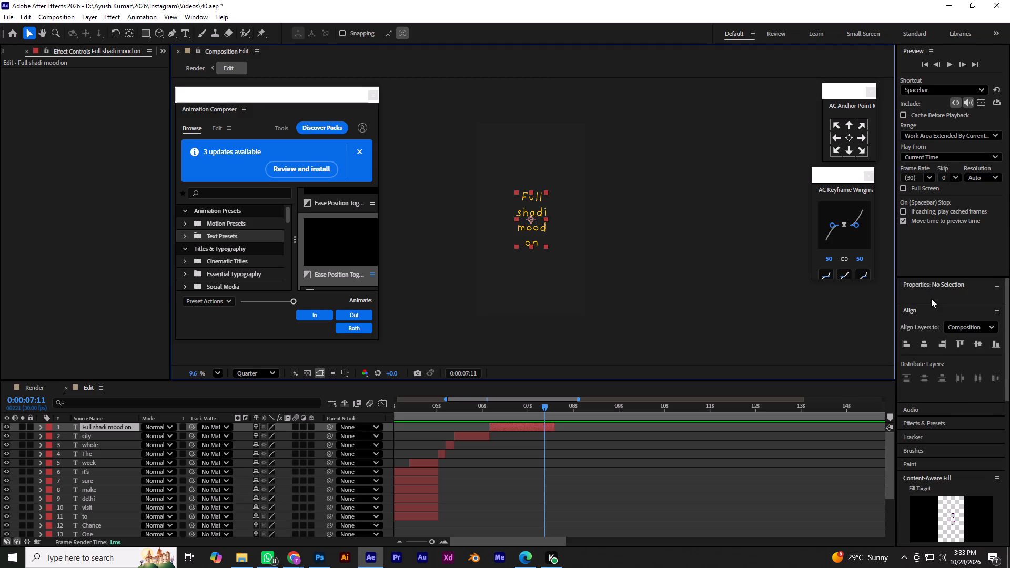
{"action": "left_click", "coordinate": [932, 286]}
{"action": "left_click", "coordinate": [932, 286]}
{"action": "scroll", "coordinate": [932, 286], "scroll_direction": "up", "scroll_amount": 3}
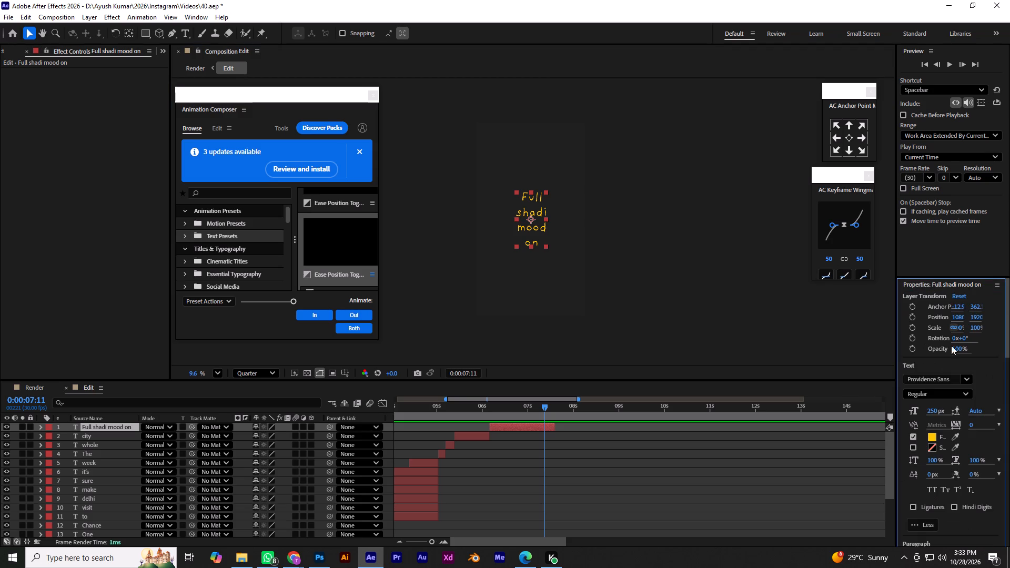
{"action": "left_click", "coordinate": [943, 380]}
{"action": "key", "text": "Down"}
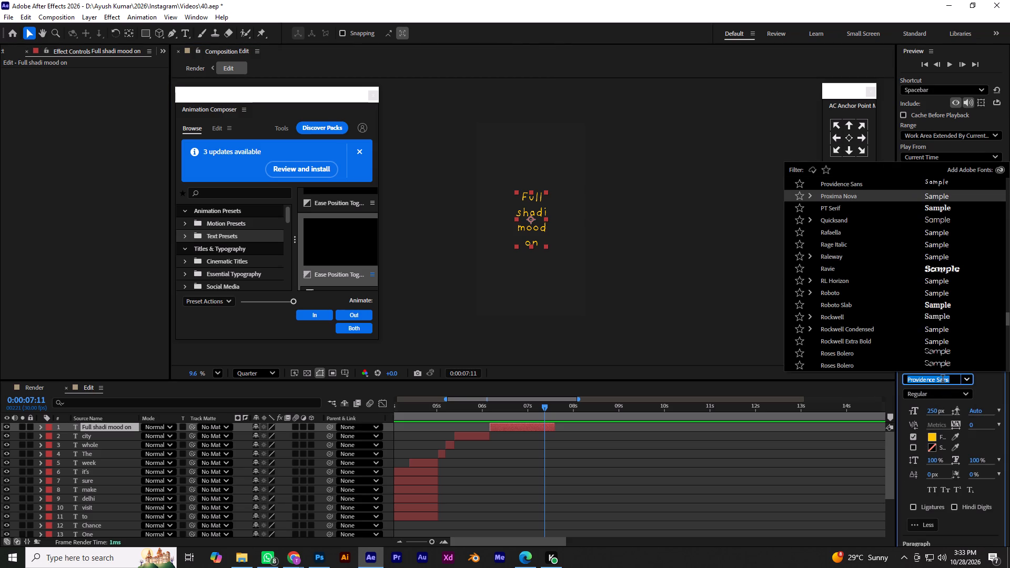
{"action": "key", "text": "Down"}
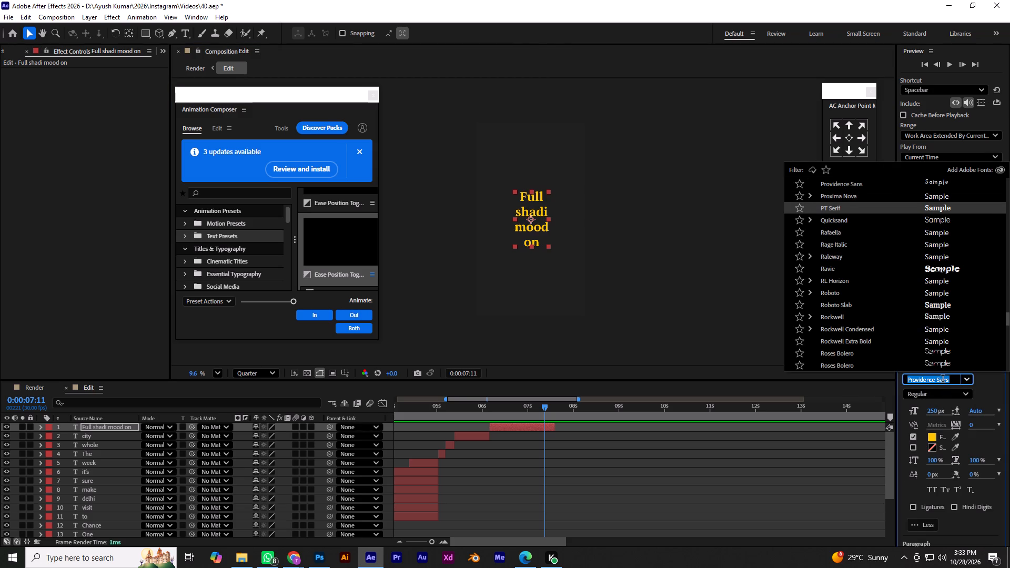
{"action": "key", "text": "Down"}
{"action": "key", "text": "Down"}
{"action": "key", "text": "Up"}
{"action": "key", "text": "Return"}
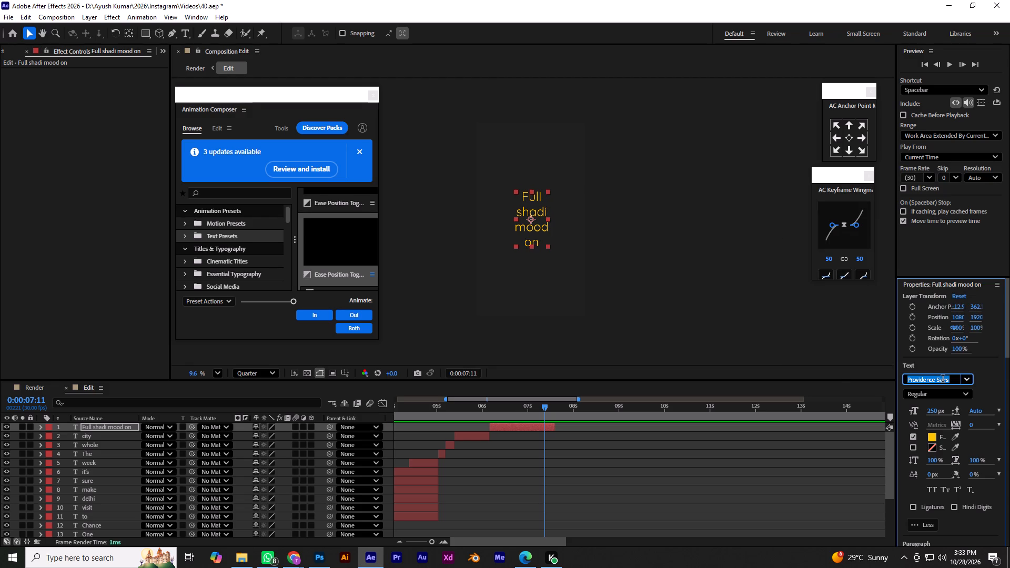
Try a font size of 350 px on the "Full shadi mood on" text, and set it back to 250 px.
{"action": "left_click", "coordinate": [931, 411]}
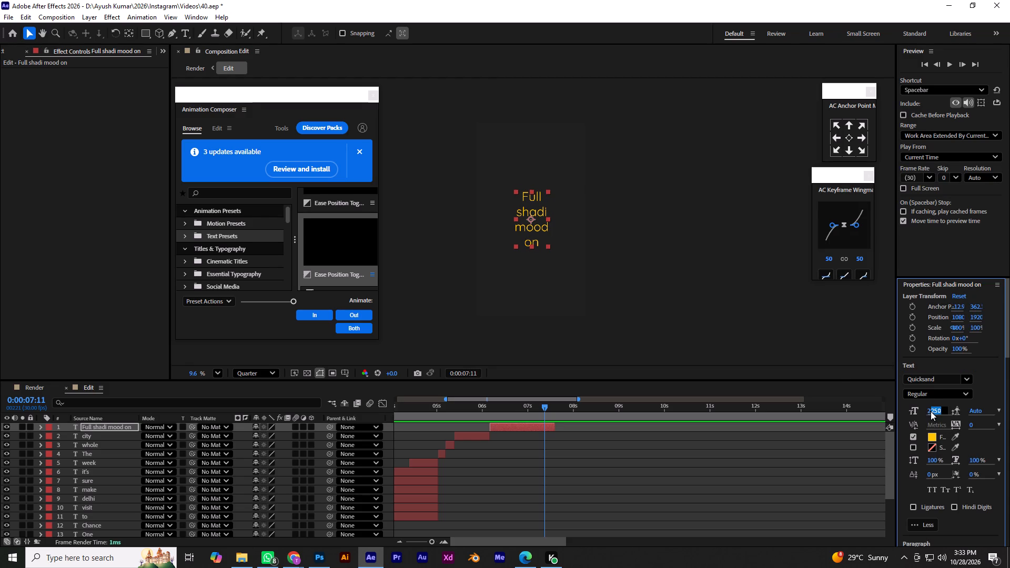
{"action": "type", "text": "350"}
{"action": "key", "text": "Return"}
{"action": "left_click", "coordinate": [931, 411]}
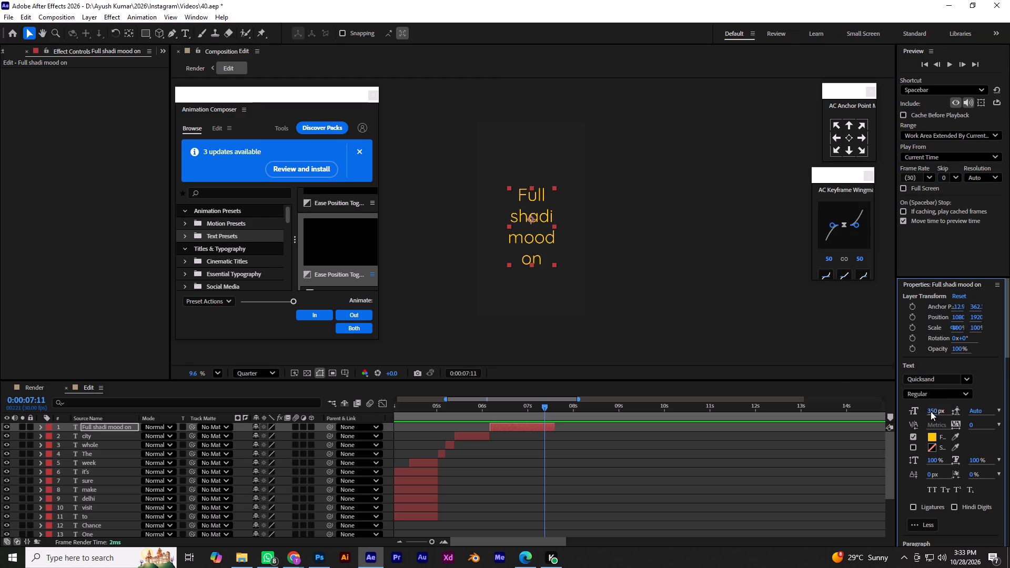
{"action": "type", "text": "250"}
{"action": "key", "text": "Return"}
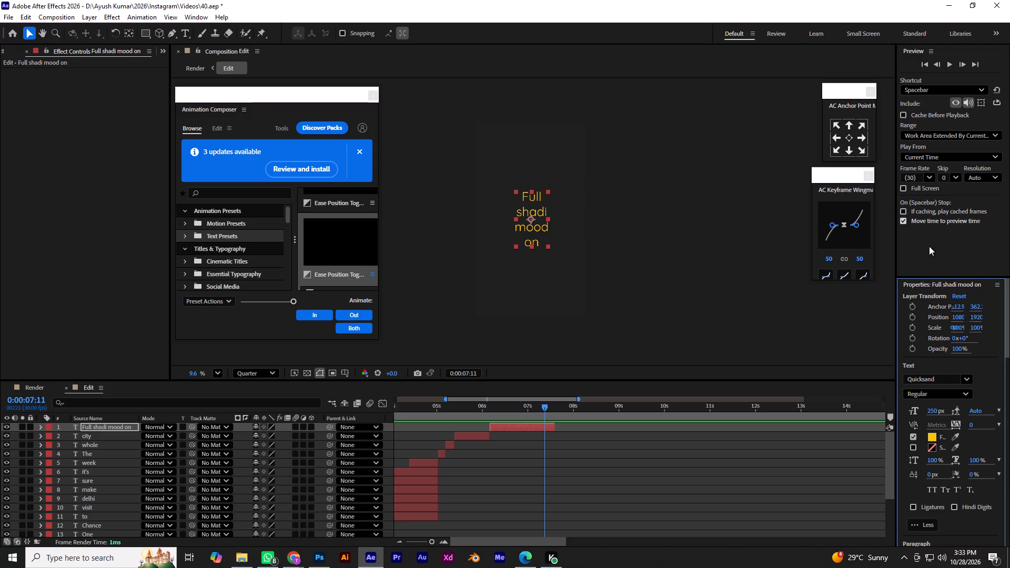
Realign the "Full shadi mood on" layer to the composition's horizontal and vertical centre, and save the project.
{"action": "left_click", "coordinate": [945, 247]}
{"action": "scroll", "coordinate": [975, 436], "scroll_direction": "down", "scroll_amount": 3}
{"action": "left_click", "coordinate": [925, 505]}
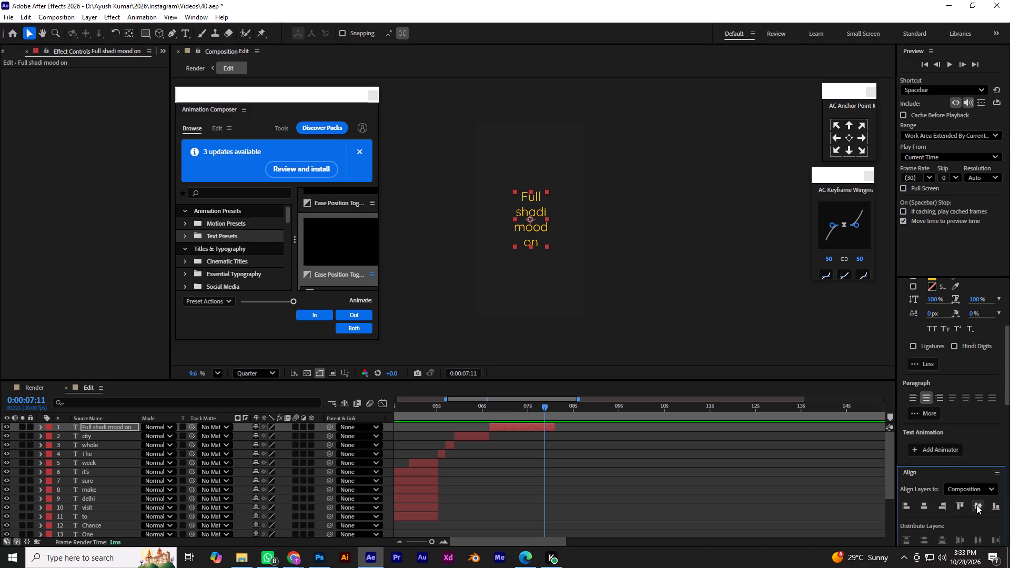
{"action": "left_click", "coordinate": [977, 505]}
{"action": "key", "text": "ctrl+s"}
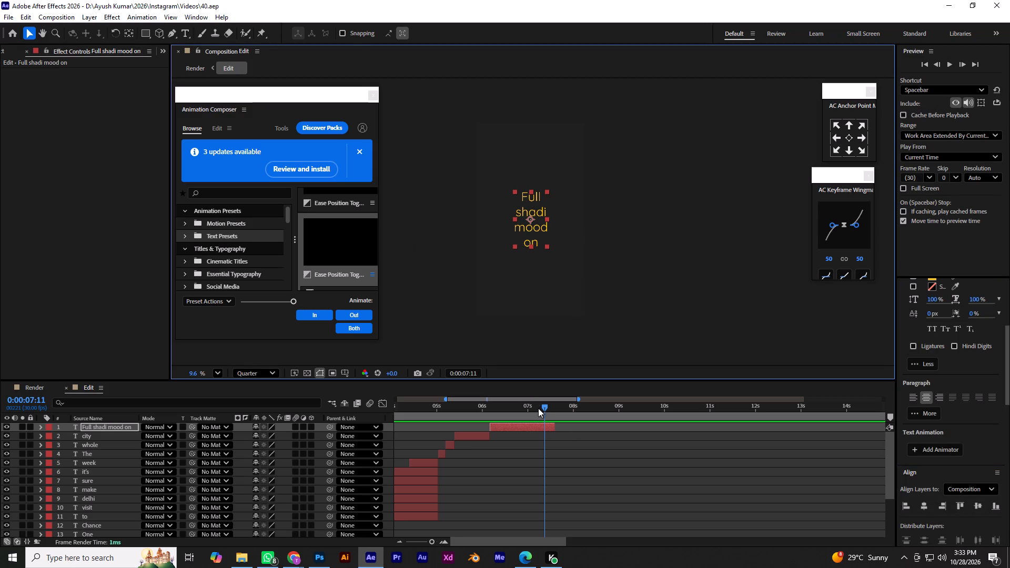
Play back the word sequence in the Edit and Render compositions, comparing it with the Instagram reference reel in Chrome.
{"action": "left_click_drag", "start_coordinate": [541, 408], "coordinate": [436, 437]}
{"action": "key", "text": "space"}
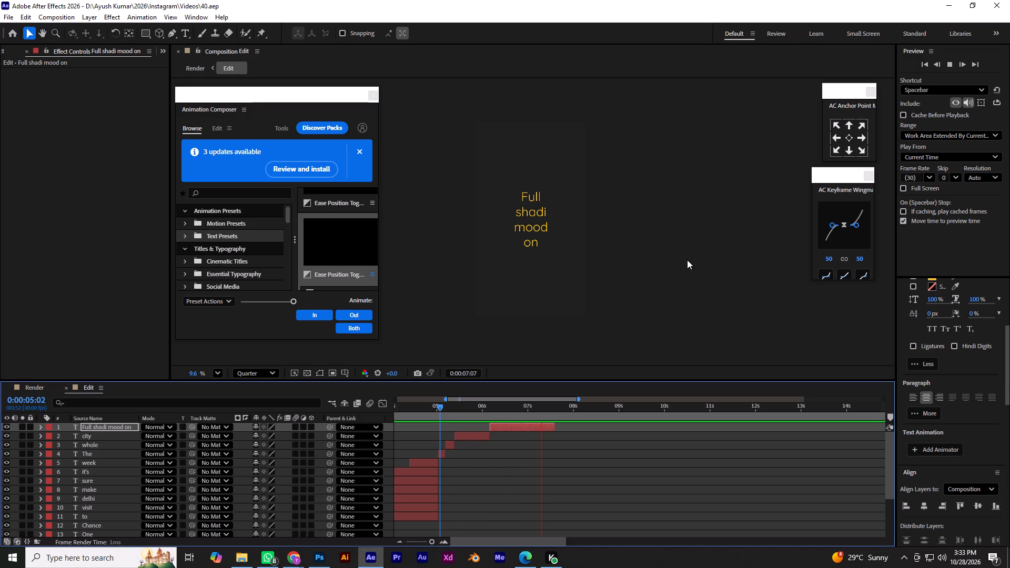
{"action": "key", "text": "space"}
{"action": "left_click_drag", "start_coordinate": [549, 407], "coordinate": [491, 421]}
{"action": "left_click", "coordinate": [297, 561]}
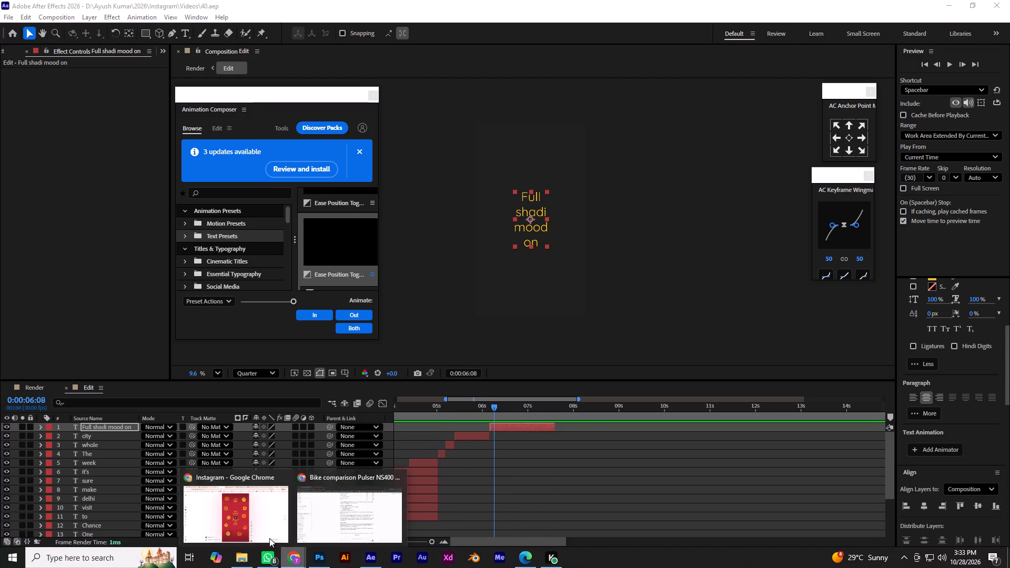
{"action": "left_click", "coordinate": [259, 533]}
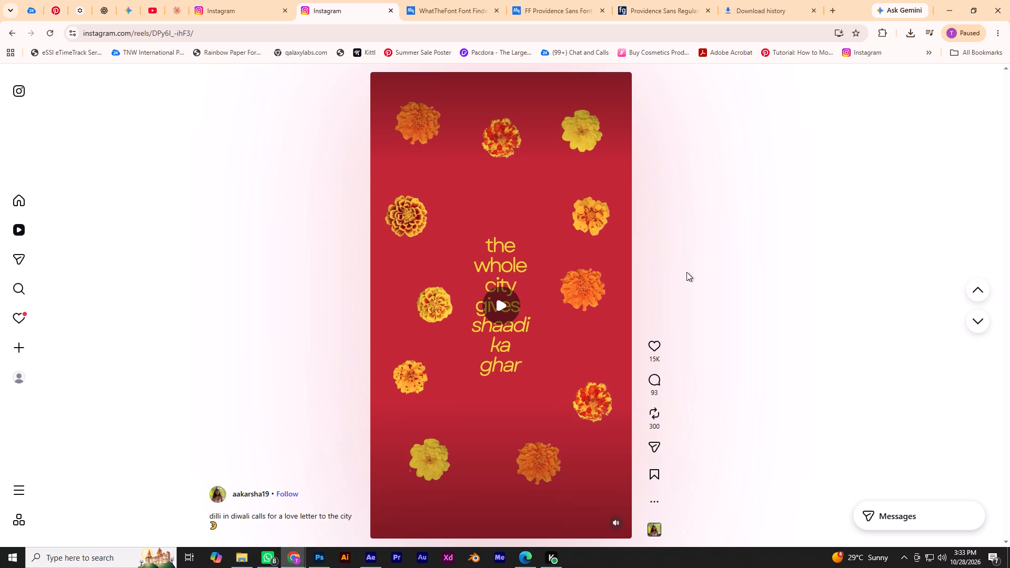
{"action": "left_click", "coordinate": [366, 557]}
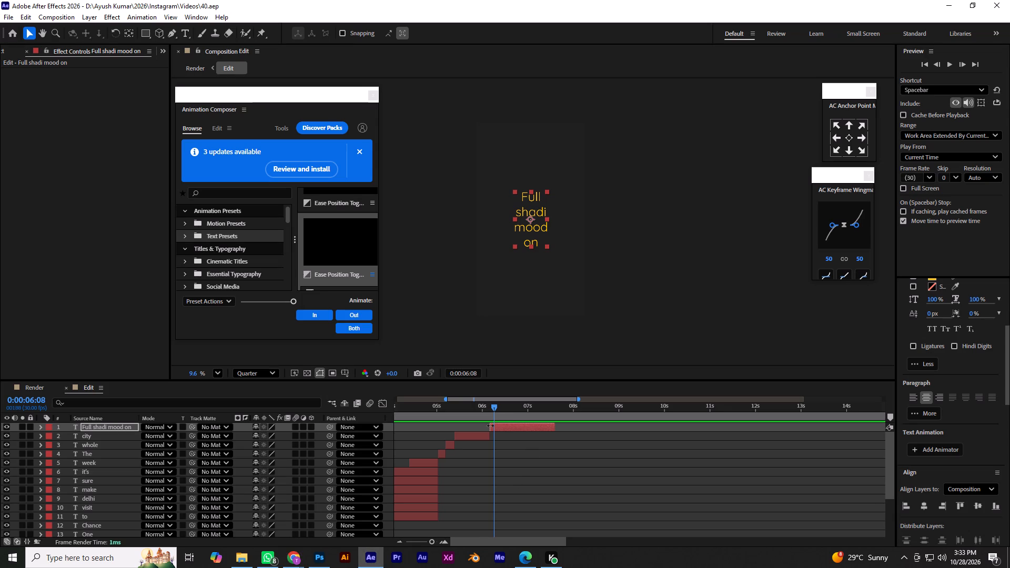
{"action": "left_click", "coordinate": [36, 386]}
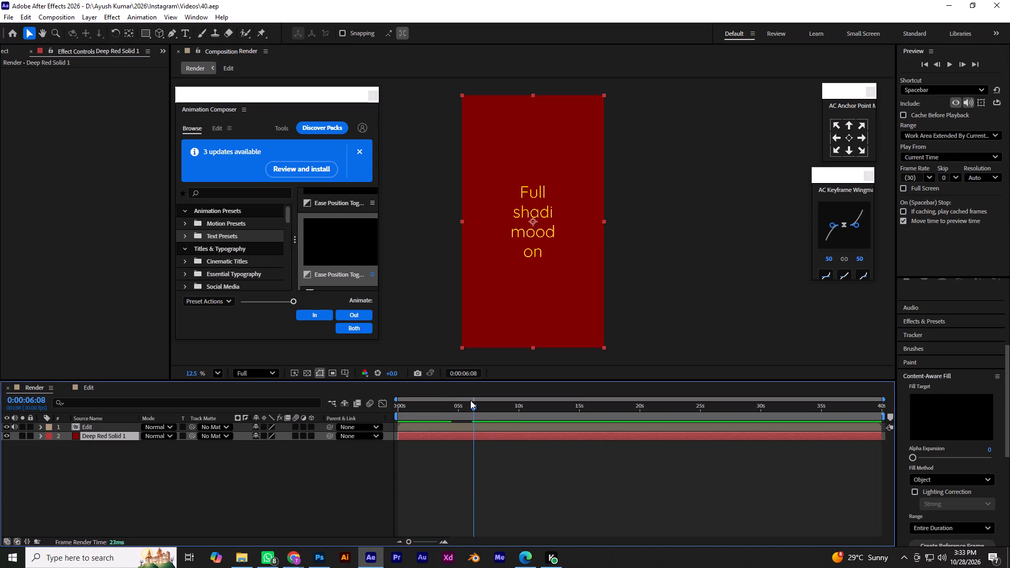
{"action": "left_click_drag", "start_coordinate": [469, 404], "coordinate": [285, 451]}
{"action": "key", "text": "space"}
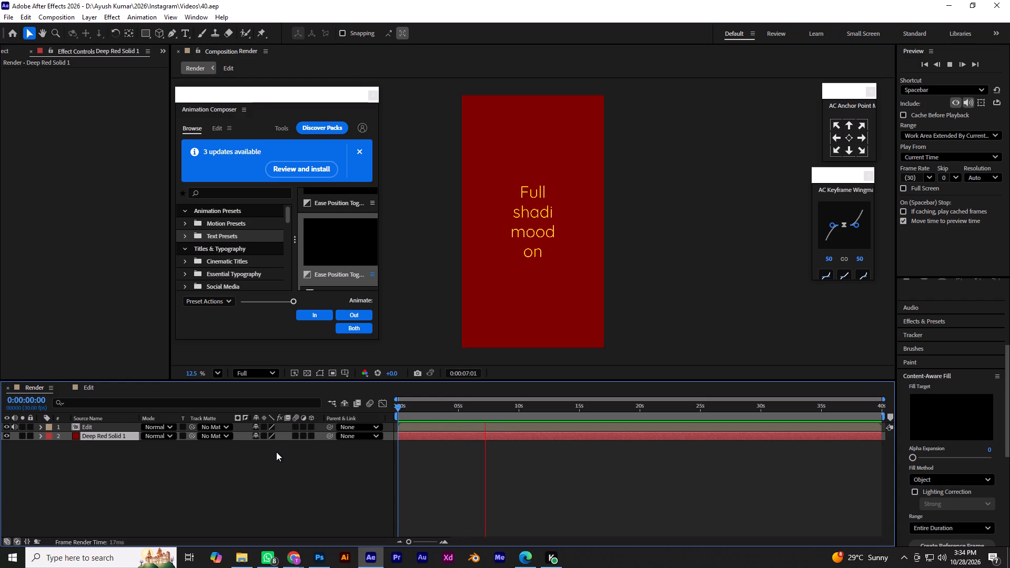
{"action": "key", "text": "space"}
In the Edit composition, set the current time to 0:00:06:05 at the start of "Full shadi mood on" and open Animation Composer's Text Presets.
{"action": "left_click", "coordinate": [93, 388]}
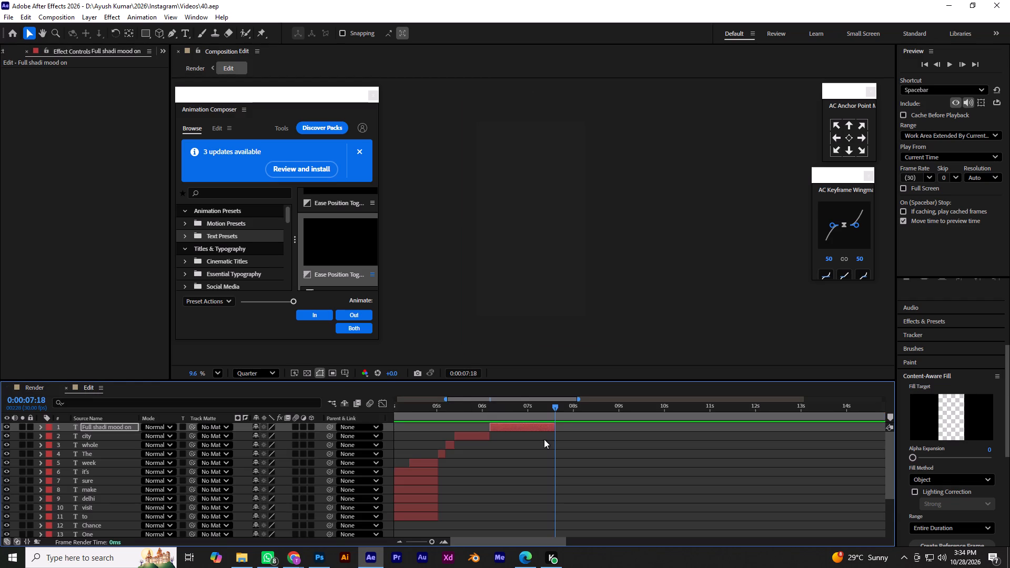
{"action": "left_click_drag", "start_coordinate": [555, 409], "coordinate": [496, 427]}
{"action": "left_click", "coordinate": [236, 224]}
{"action": "left_click", "coordinate": [233, 231]}
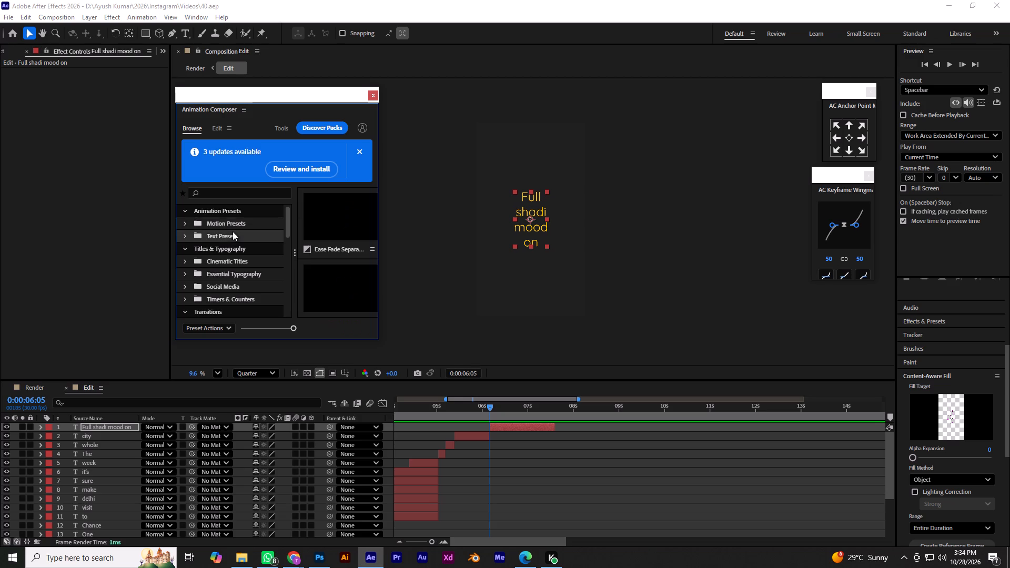
Apply the text preset Overshoot Position & Scale 1 as an In animation to the "Full shadi mood on" layer, and collapse its properties.
{"action": "scroll", "coordinate": [340, 282], "scroll_direction": "down", "scroll_amount": 4}
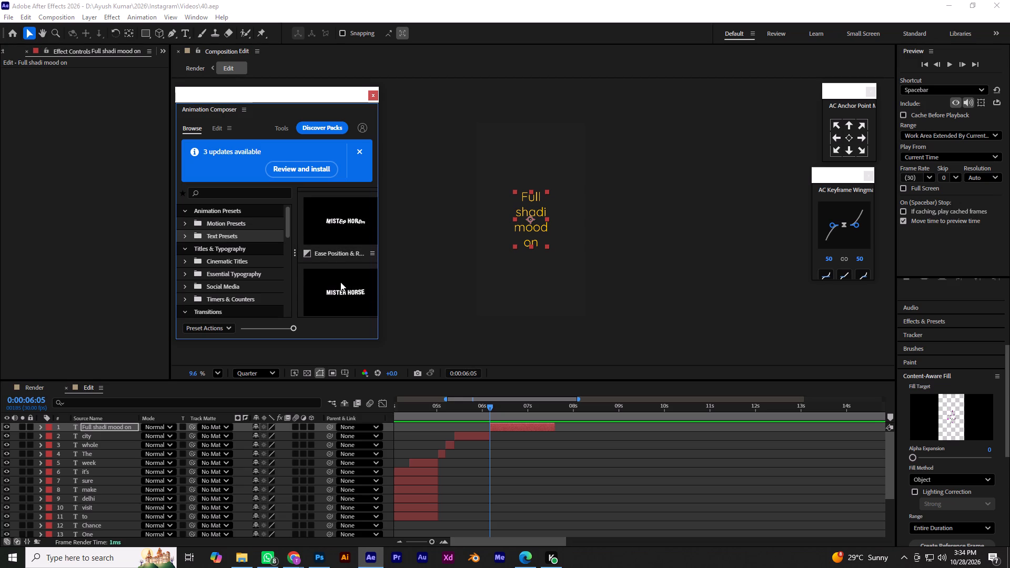
{"action": "scroll", "coordinate": [338, 291], "scroll_direction": "down", "scroll_amount": 2}
{"action": "left_click", "coordinate": [340, 250]}
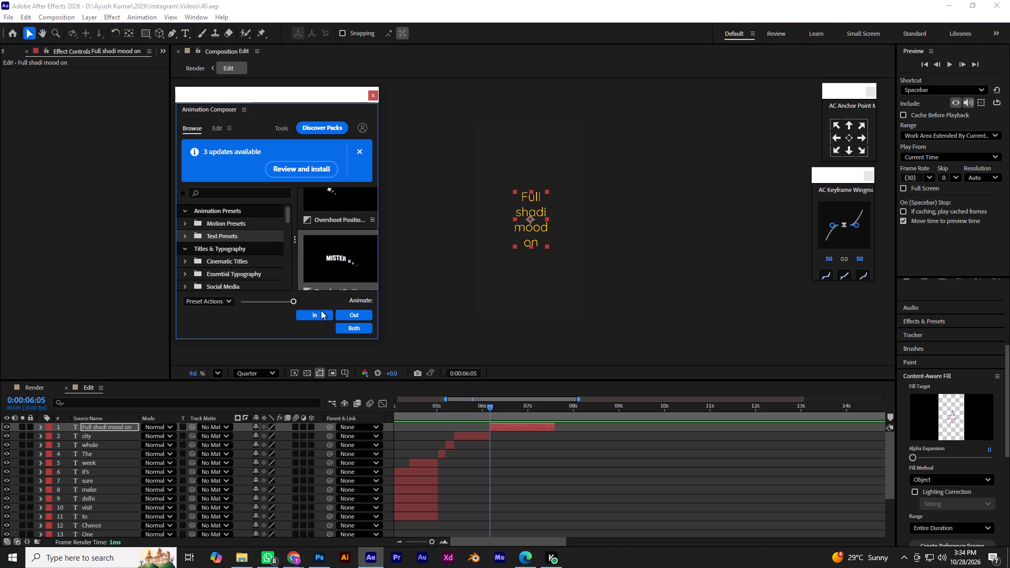
{"action": "left_click", "coordinate": [320, 313]}
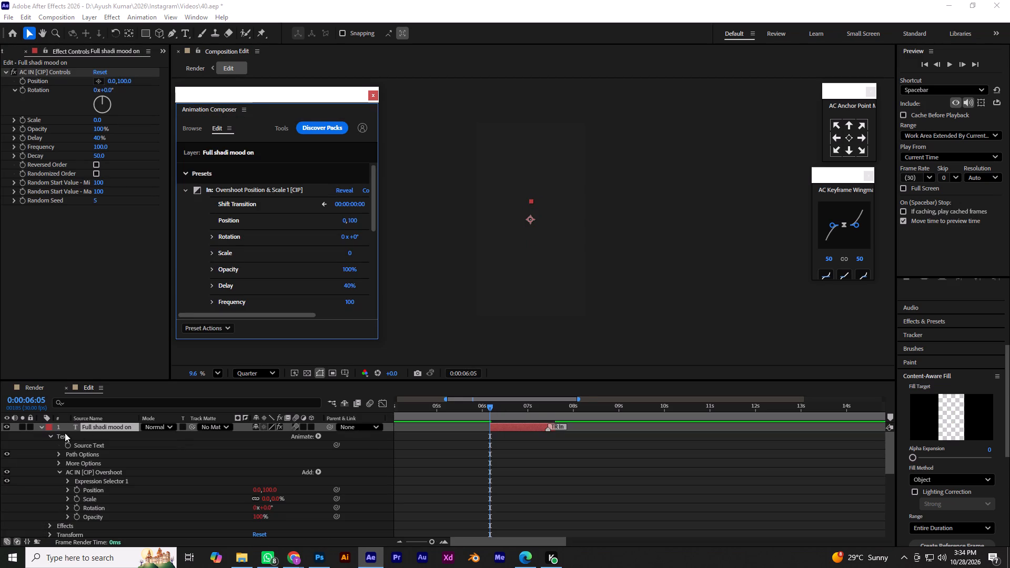
{"action": "left_click", "coordinate": [40, 427]}
Preview the sequence from 0:00:04:26 through the "Full shadi mood on" animation, park the playhead at 0:00:07:13, and save.
{"action": "scroll", "coordinate": [487, 430], "scroll_direction": "down", "scroll_amount": 1, "text": "alt"}
{"action": "left_click_drag", "start_coordinate": [487, 407], "coordinate": [478, 410]}
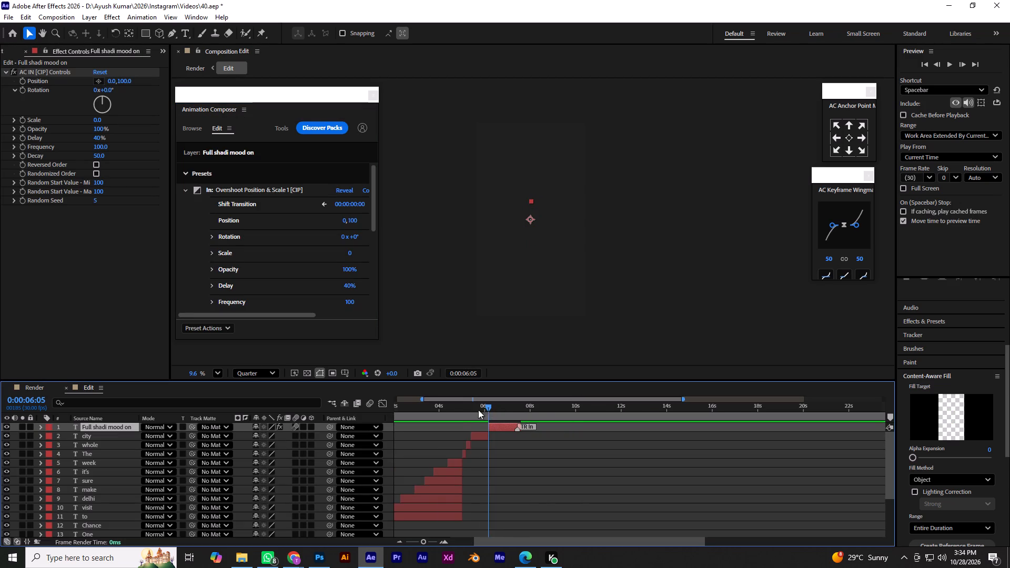
{"action": "left_click_drag", "start_coordinate": [478, 410], "coordinate": [457, 414]}
{"action": "key", "text": "space"}
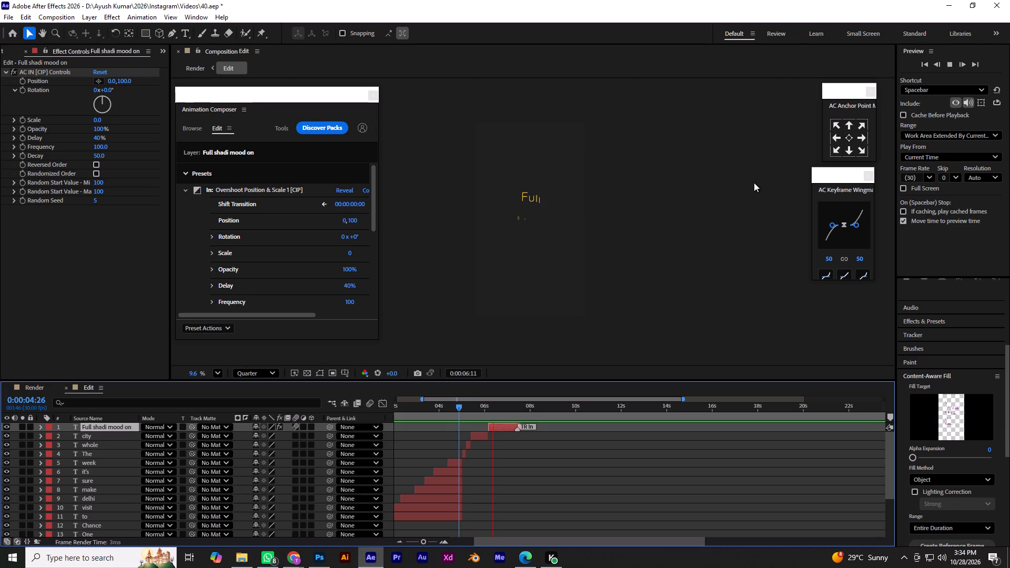
{"action": "key", "text": "space"}
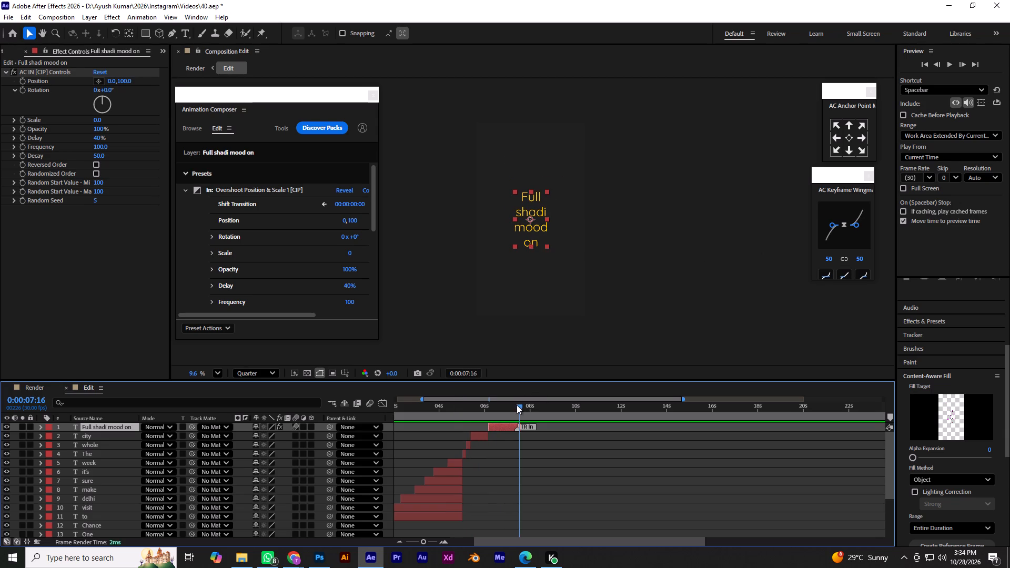
{"action": "left_click", "coordinate": [517, 405]}
{"action": "key", "text": "ctrl+s"}
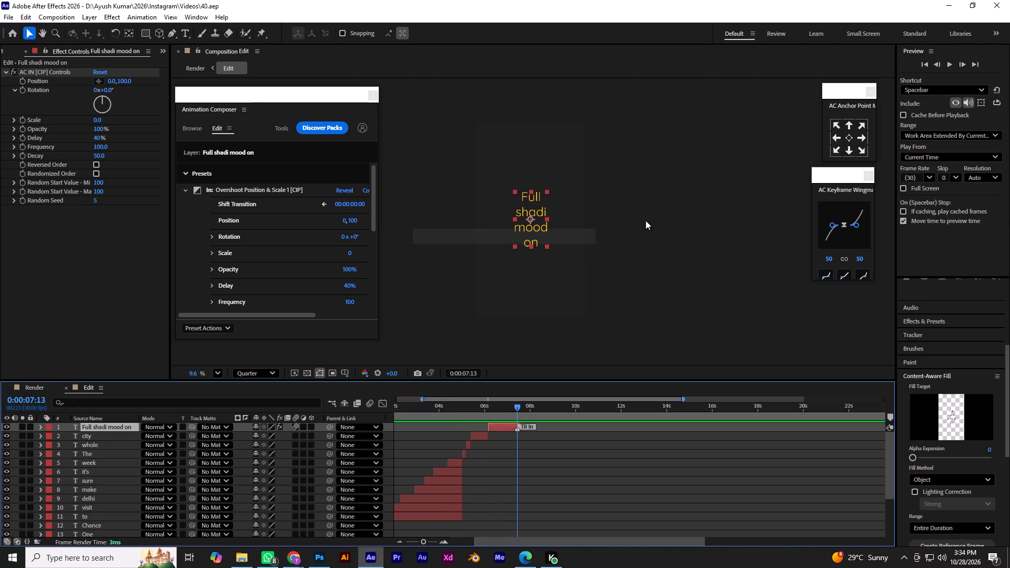
Check the text over the red background in the Render composition and return to the Edit composition.
{"action": "left_click", "coordinate": [39, 390]}
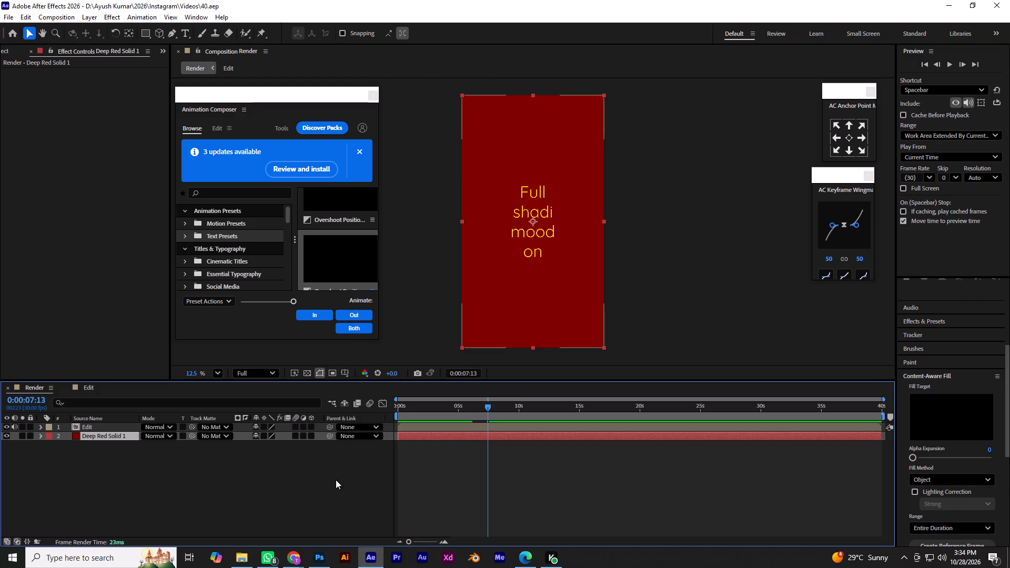
{"action": "left_click", "coordinate": [109, 388]}
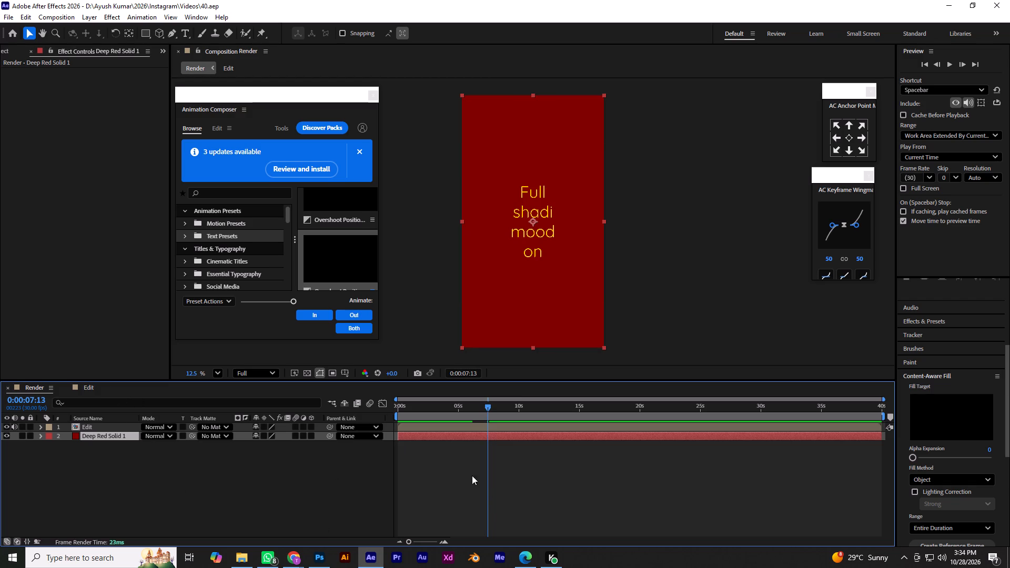
{"action": "left_click", "coordinate": [85, 384]}
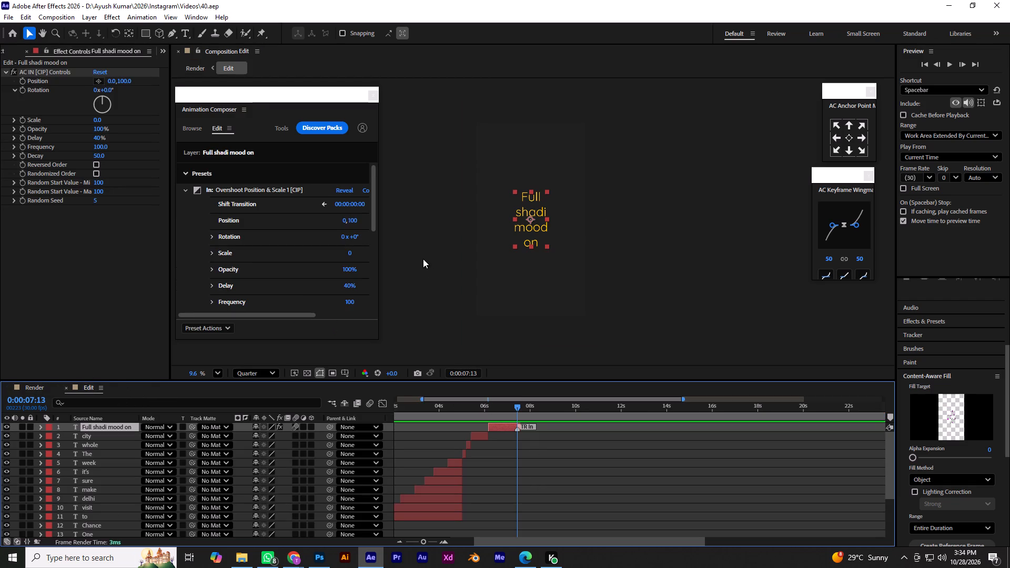
Switch to Chrome, search Pinterest for "genda phool png", and open the first pin in the results.
{"action": "left_click", "coordinate": [292, 558]}
{"action": "left_click", "coordinate": [255, 522]}
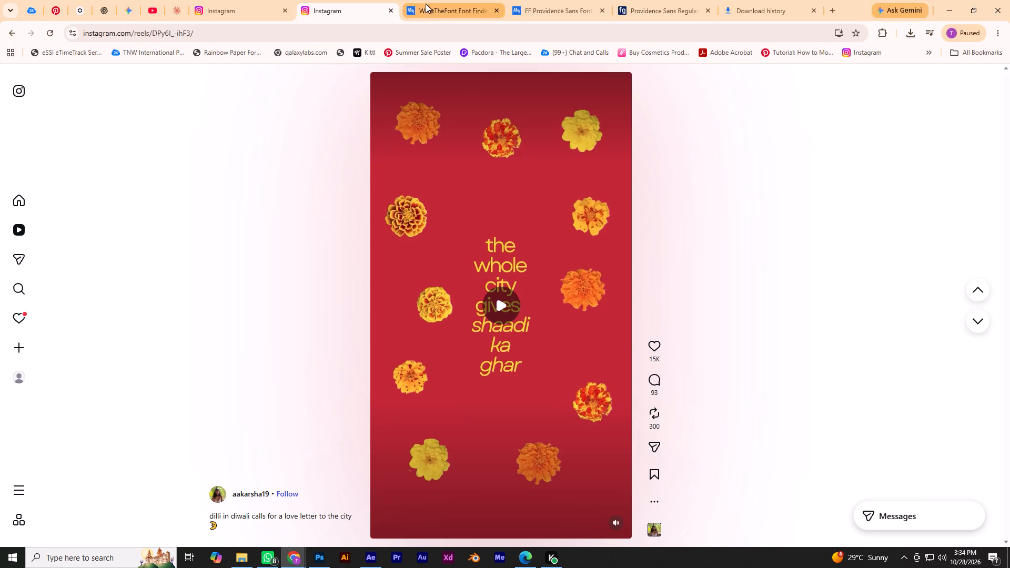
{"action": "left_click", "coordinate": [55, 12]}
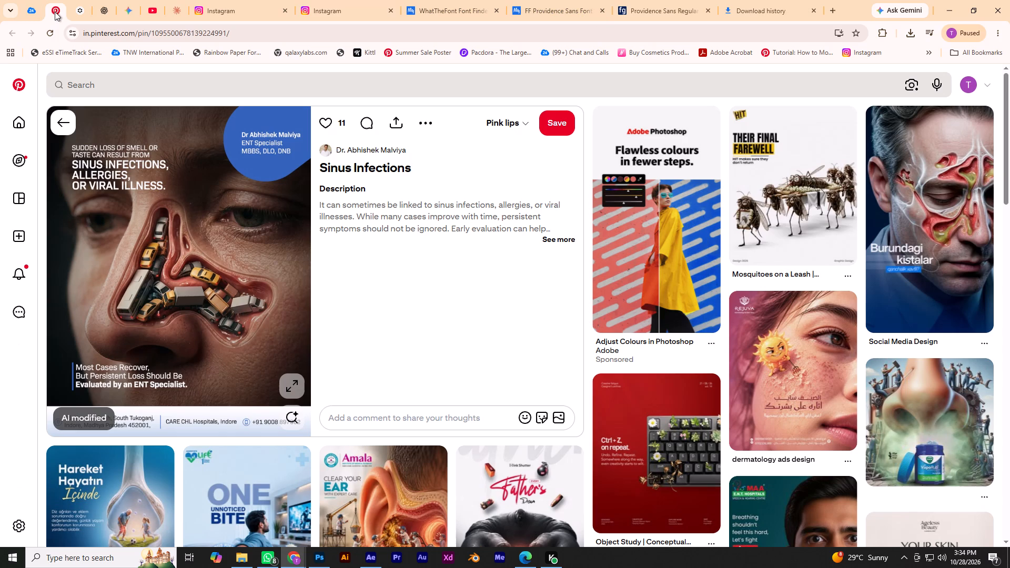
{"action": "left_click", "coordinate": [303, 79]}
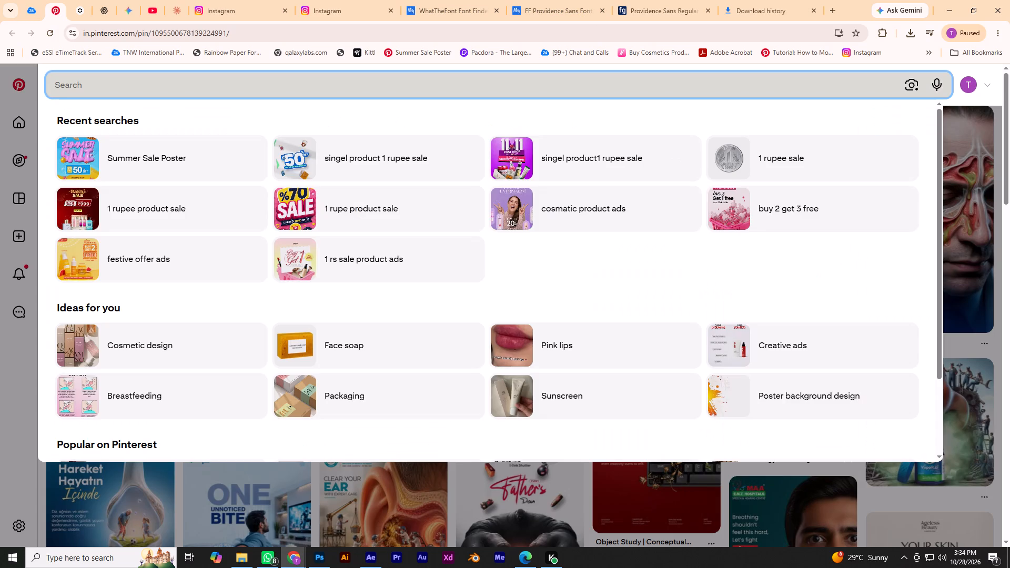
{"action": "type", "text": "genda"}
{"action": "key", "text": "space"}
{"action": "type", "text": "phool"}
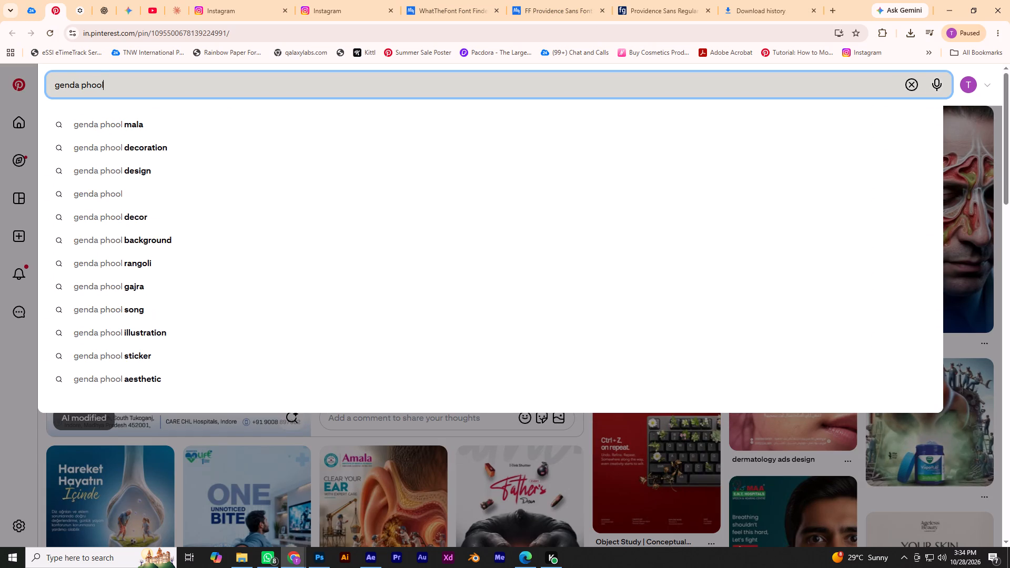
{"action": "key", "text": "space"}
{"action": "type", "text": "png"}
{"action": "key", "text": "Return"}
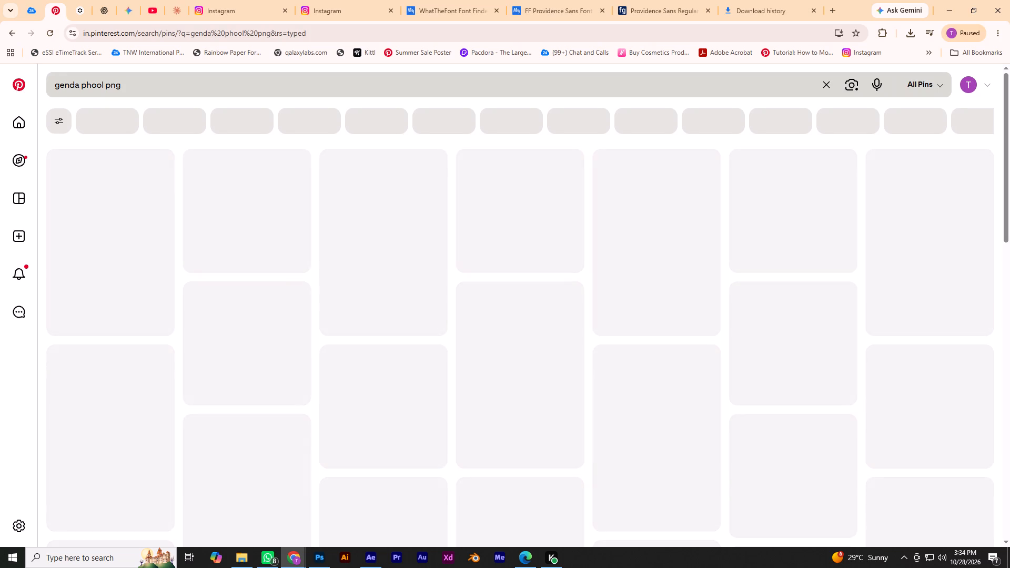
{"action": "left_click", "coordinate": [123, 214]}
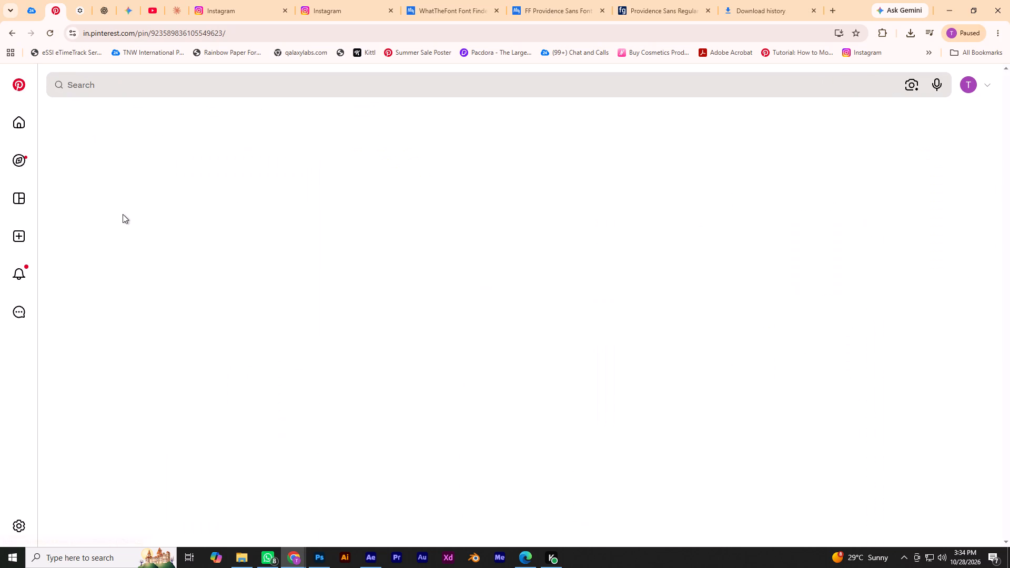
Switch to Photoshop and hide the TNW logo and "yy" layers in Untitled-2, leaving the dark red fill layer on.
{"action": "left_click", "coordinate": [320, 563]}
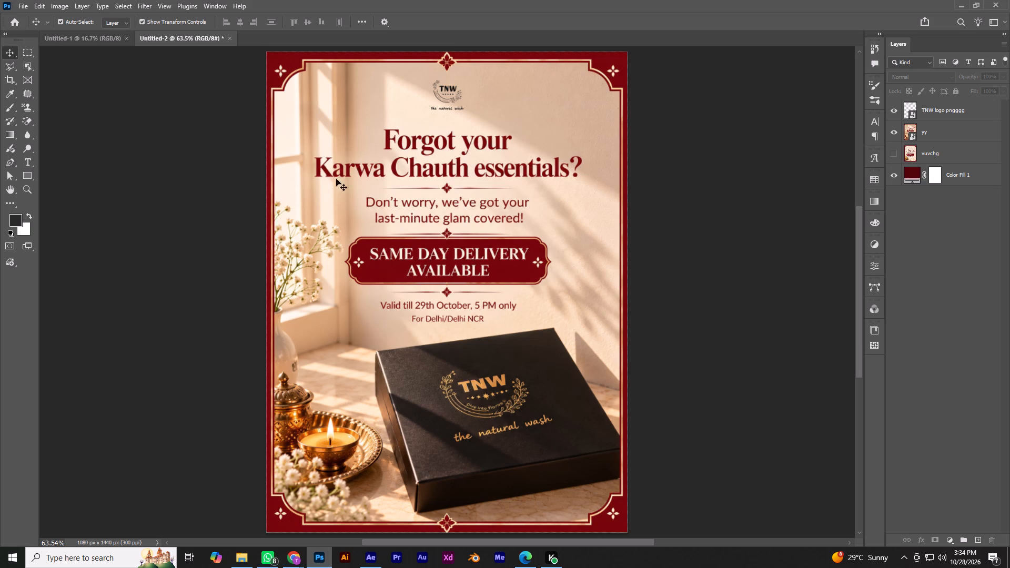
{"action": "left_click", "coordinate": [334, 165]}
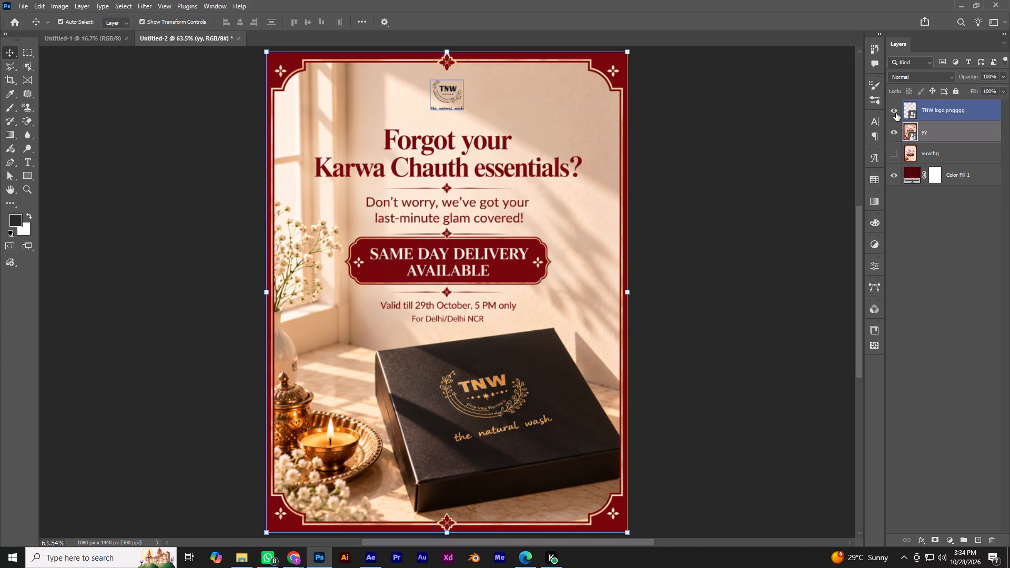
{"action": "left_click", "coordinate": [896, 113]}
{"action": "left_click", "coordinate": [896, 135]}
Copy the orange marigold image from the open Pinterest pin in Chrome and paste it into the Untitled-2 document in Photoshop.
{"action": "left_click", "coordinate": [283, 560]}
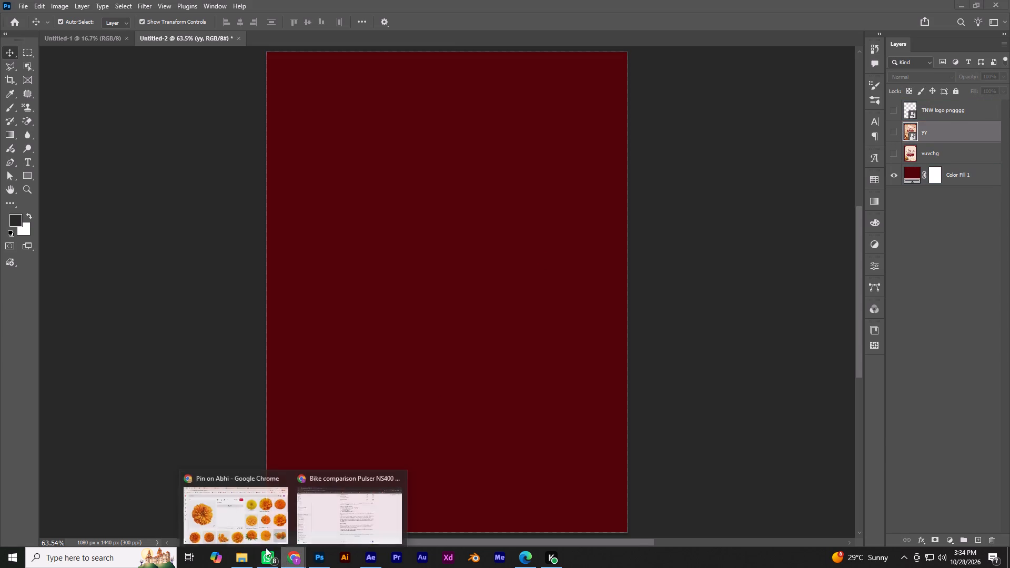
{"action": "left_click", "coordinate": [227, 525]}
{"action": "right_click", "coordinate": [200, 217]}
{"action": "left_click", "coordinate": [259, 260]}
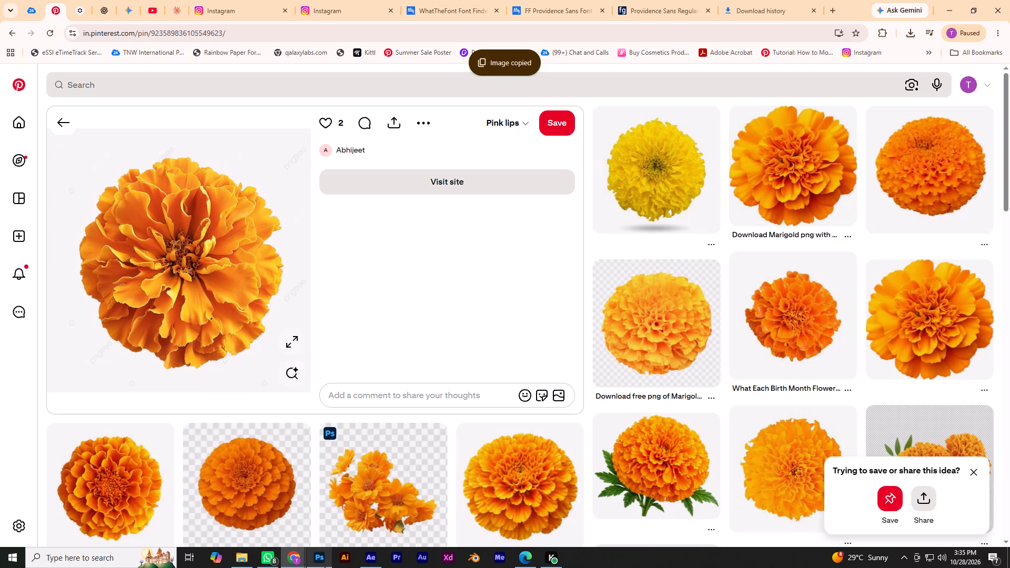
{"action": "left_click", "coordinate": [324, 566]}
{"action": "key", "text": "ctrl+v"}
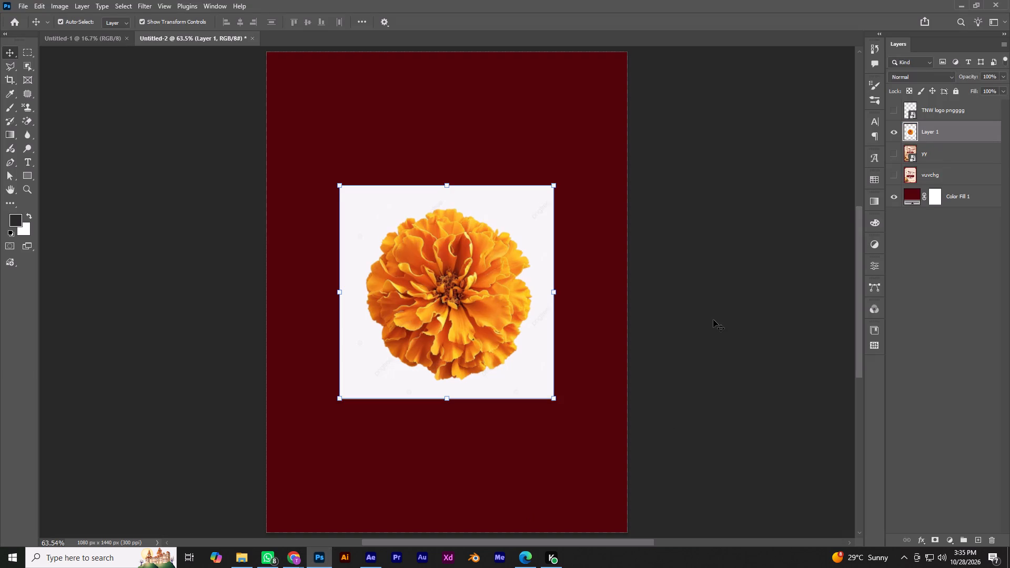
Remove the white background around the orange marigold with the Magic Eraser and convert the flower layer to a smart object.
{"action": "key", "text": "e"}
{"action": "left_click", "coordinate": [541, 216]}
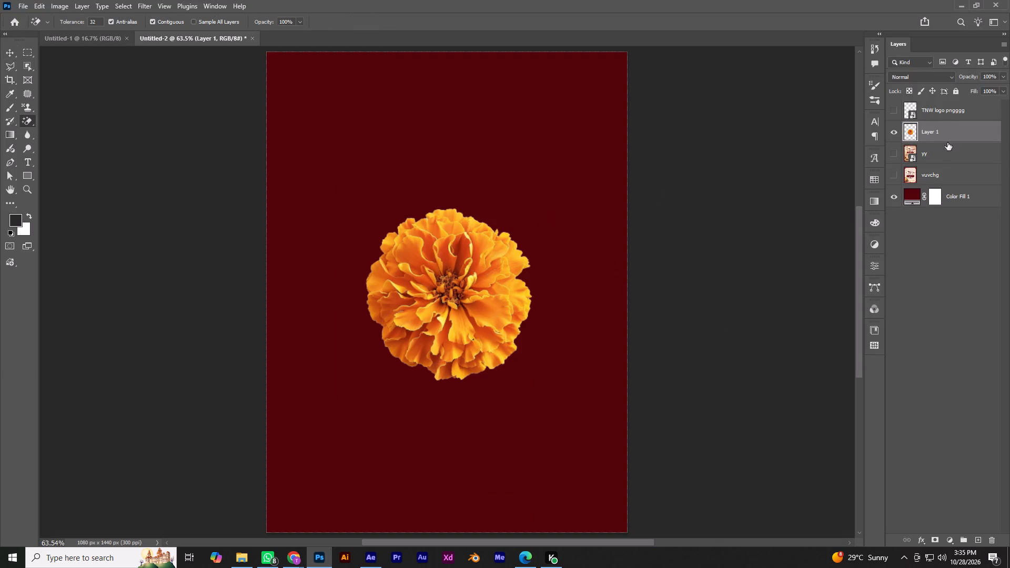
{"action": "right_click", "coordinate": [953, 132]}
{"action": "left_click", "coordinate": [948, 352]}
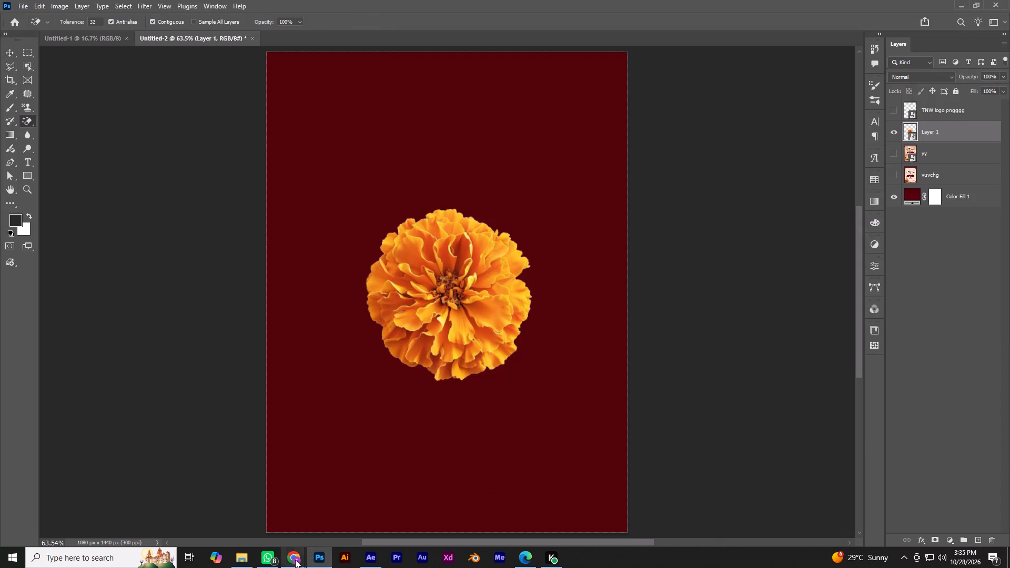
Switch to Chrome, open the yellow marigold pin among the related Pinterest images, and copy its image.
{"action": "left_click", "coordinate": [295, 560]}
{"action": "left_click", "coordinate": [234, 516]}
{"action": "left_click", "coordinate": [674, 180]}
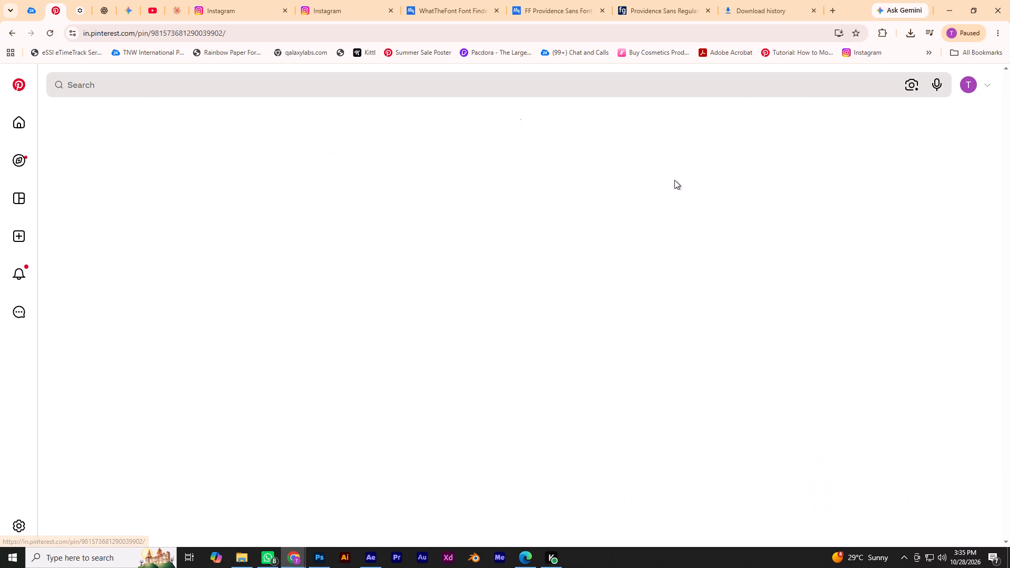
{"action": "right_click", "coordinate": [261, 238]}
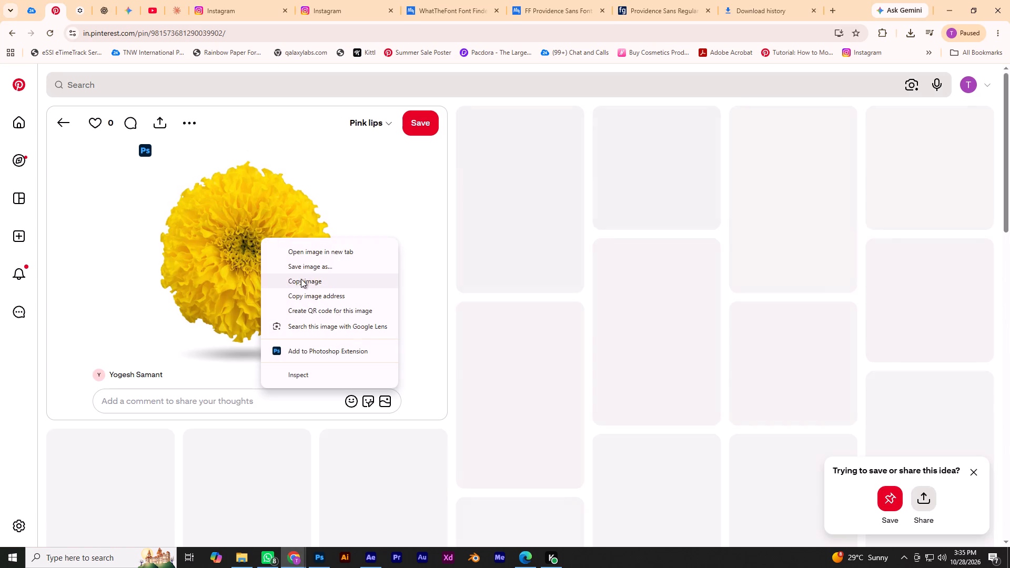
{"action": "left_click", "coordinate": [302, 280]}
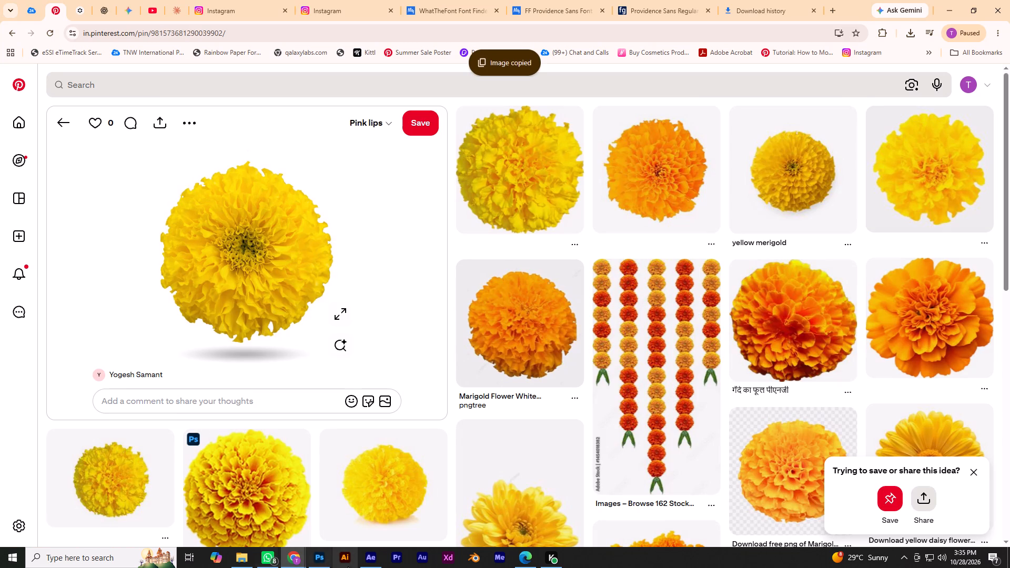
Switch to Photoshop and paste the copied yellow marigold image into the Untitled-2 document.
{"action": "left_click", "coordinate": [325, 562]}
{"action": "key", "text": "ctrl+v"}
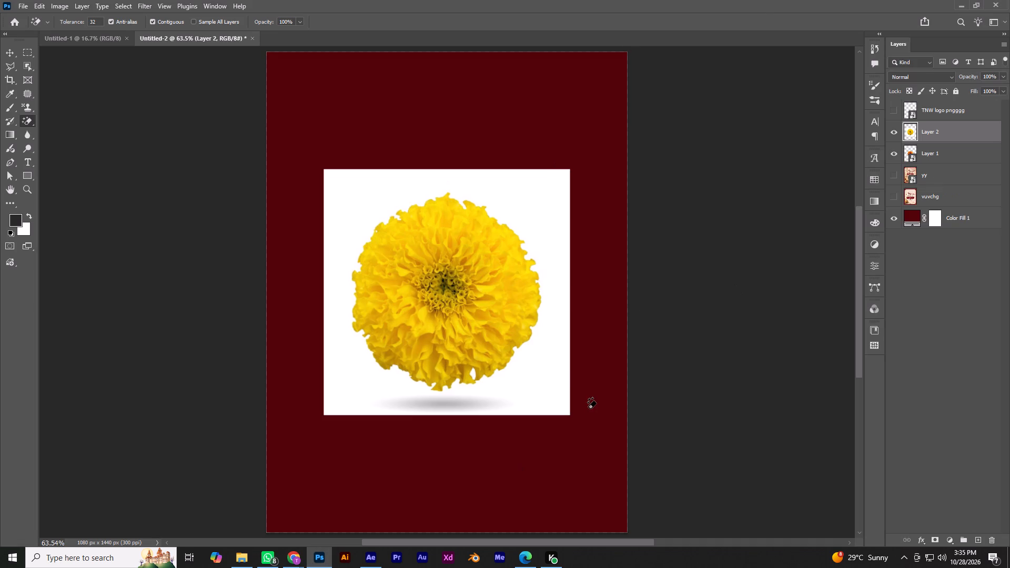
Erase the yellow marigold's white background, shadow and leftover white gap with the Magic Eraser, and convert its layer to a smart object.
{"action": "left_click", "coordinate": [564, 374]}
{"action": "left_click", "coordinate": [459, 407]}
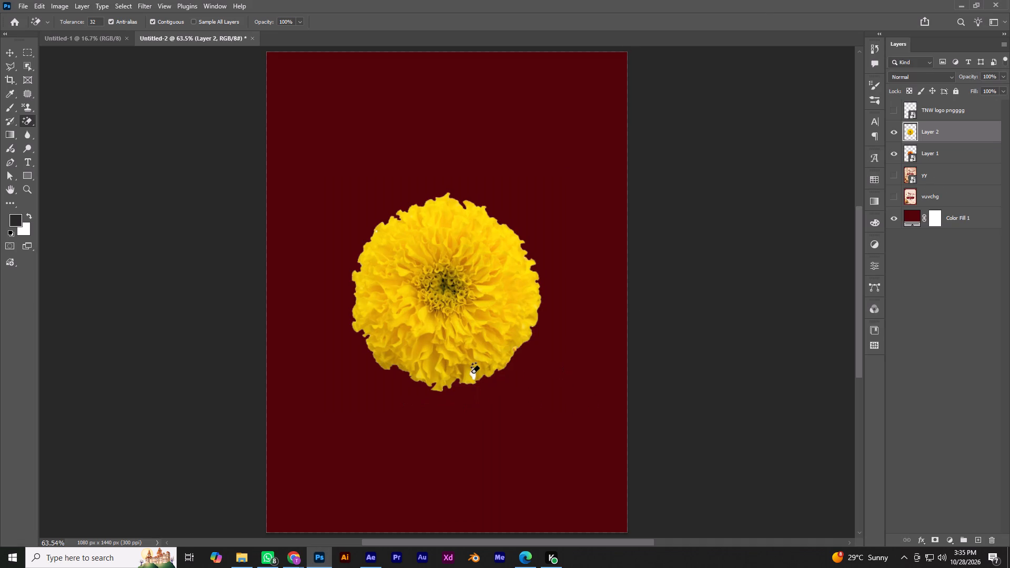
{"action": "left_click", "coordinate": [471, 373]}
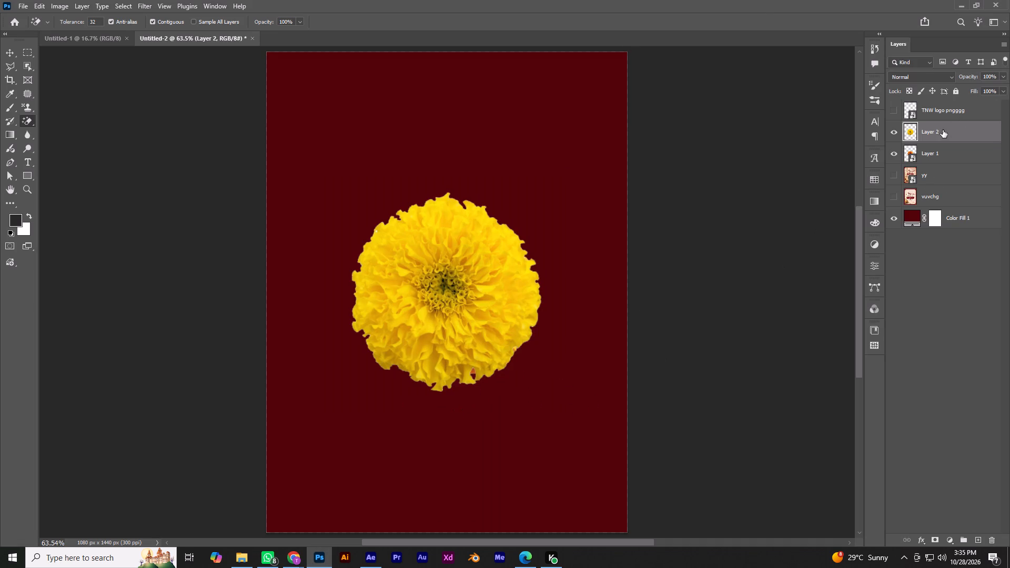
{"action": "right_click", "coordinate": [943, 130]}
{"action": "left_click", "coordinate": [923, 348]}
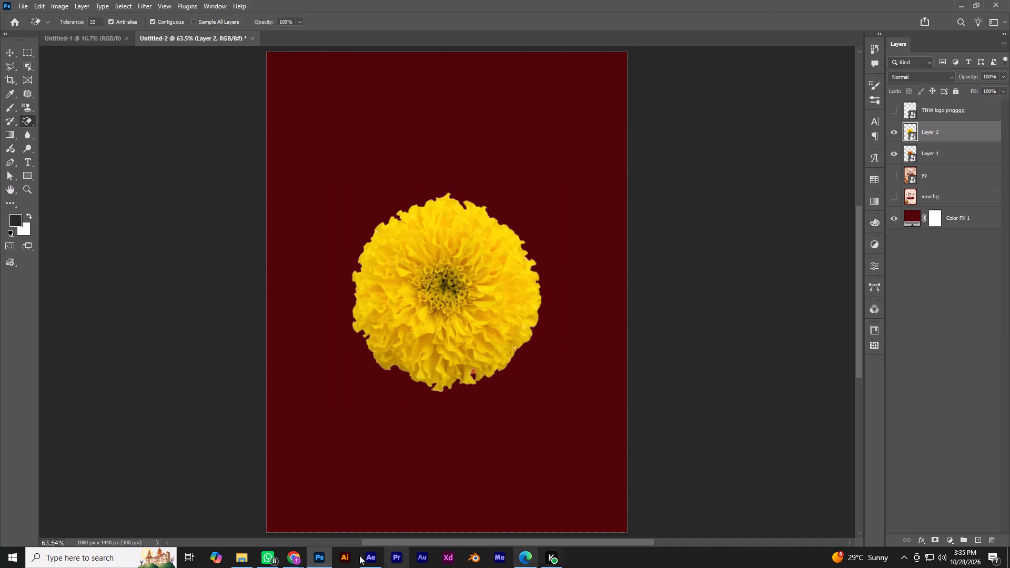
Switch to Chrome and examine the marigold arrangement around the text in the Instagram reference reel.
{"action": "left_click", "coordinate": [297, 557]}
{"action": "left_click", "coordinate": [266, 524]}
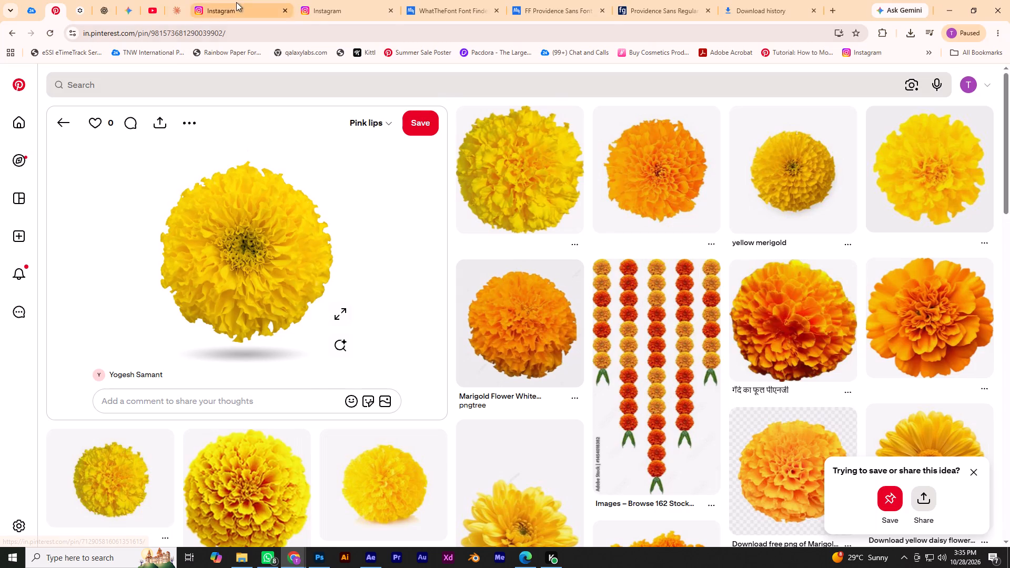
{"action": "left_click", "coordinate": [236, 2]}
{"action": "left_click", "coordinate": [318, 7]}
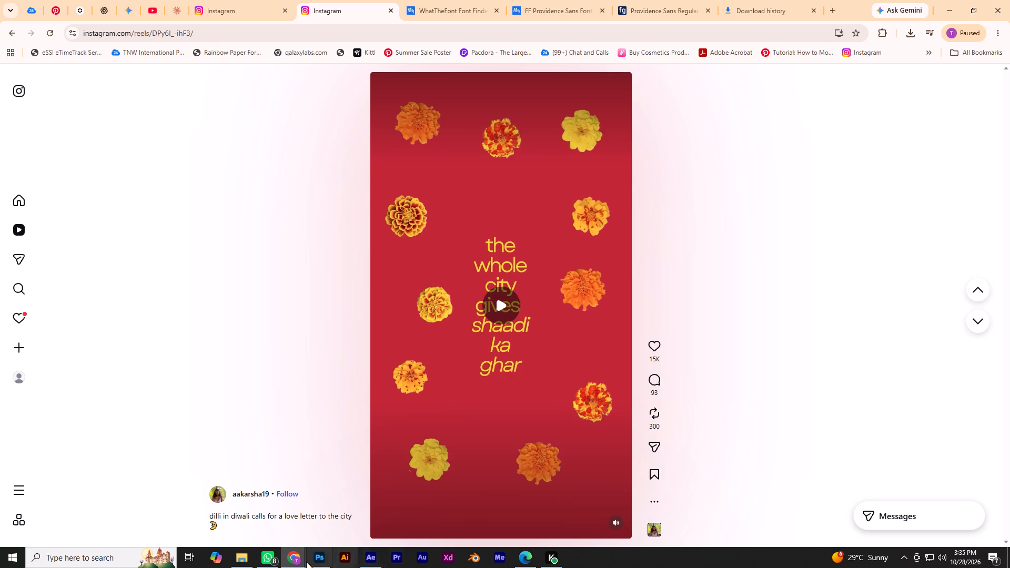
Switch to the File Explorer window.
{"action": "left_click", "coordinate": [238, 556]}
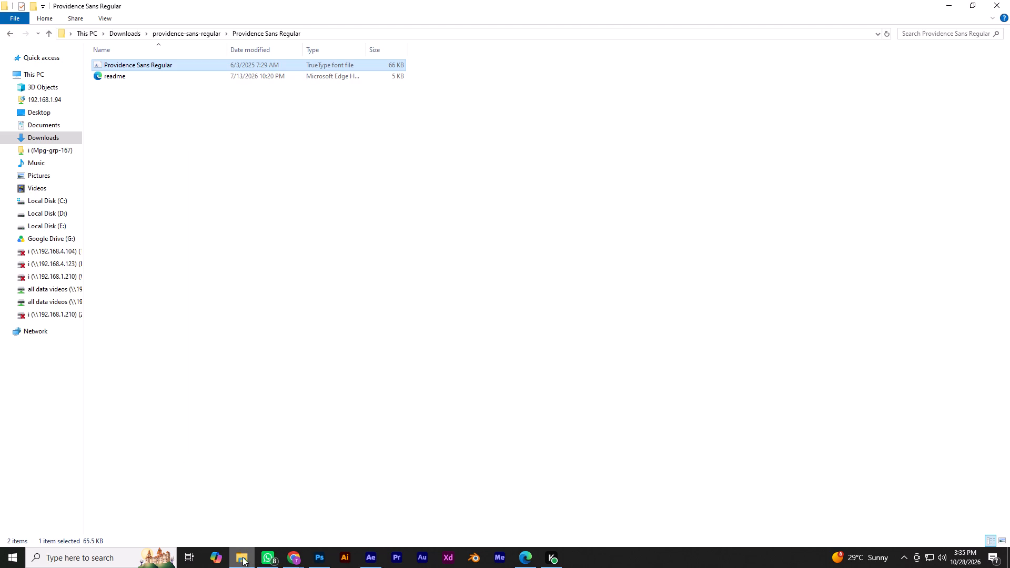
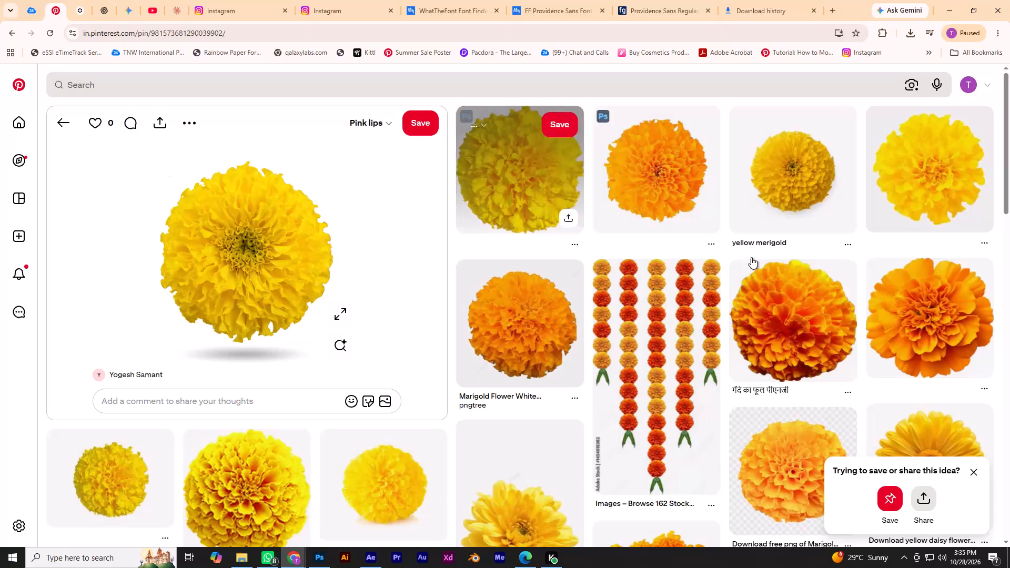
Open the related pin of the red-orange marigold labelled गेंदे का फूल पीएनजी, copy its image, and switch to Photoshop.
{"action": "left_click", "coordinate": [820, 311]}
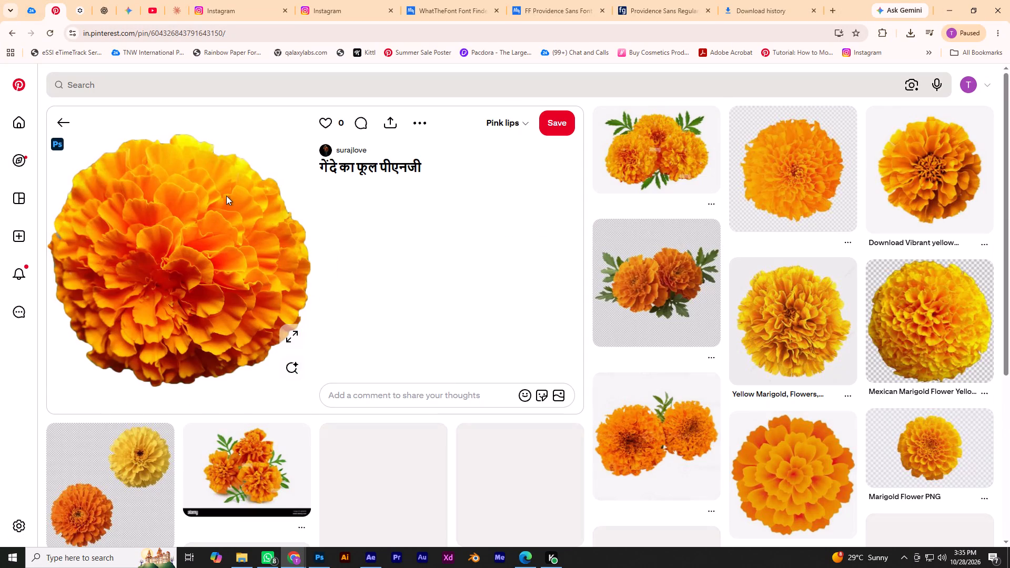
{"action": "right_click", "coordinate": [227, 195]}
{"action": "left_click", "coordinate": [276, 242]}
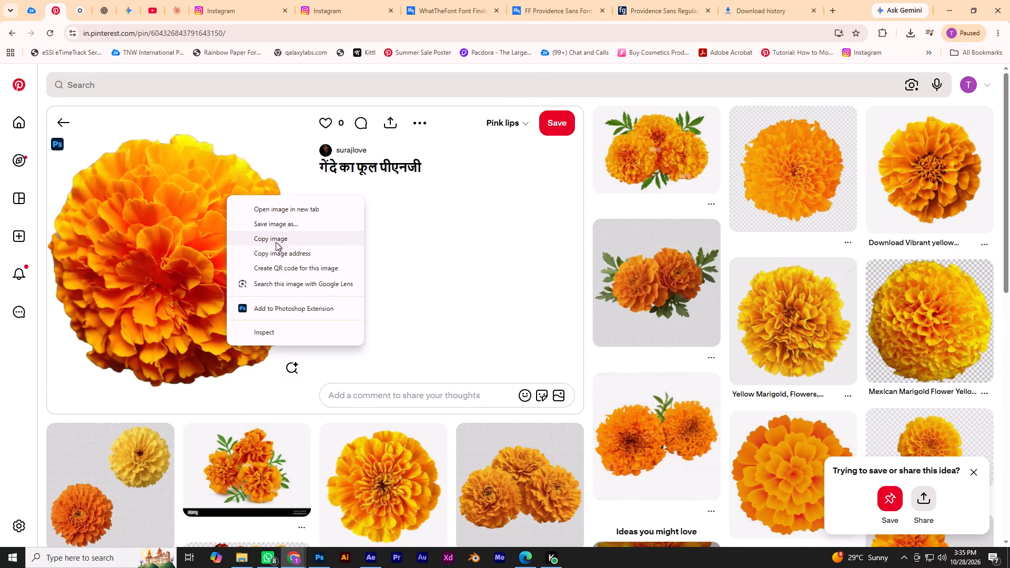
{"action": "left_click", "coordinate": [318, 557]}
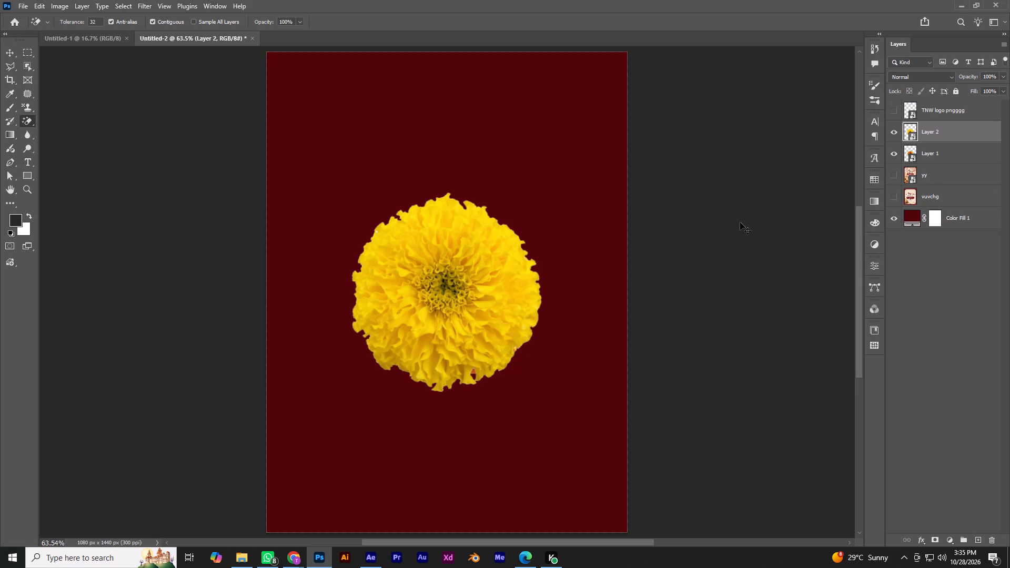
Paste the copied marigold into Untitled-2, remove its white background with the Magic Eraser, and convert the layer to a smart object.
{"action": "key", "text": "ctrl+v"}
{"action": "left_click", "coordinate": [516, 190]}
{"action": "left_click", "coordinate": [546, 388]}
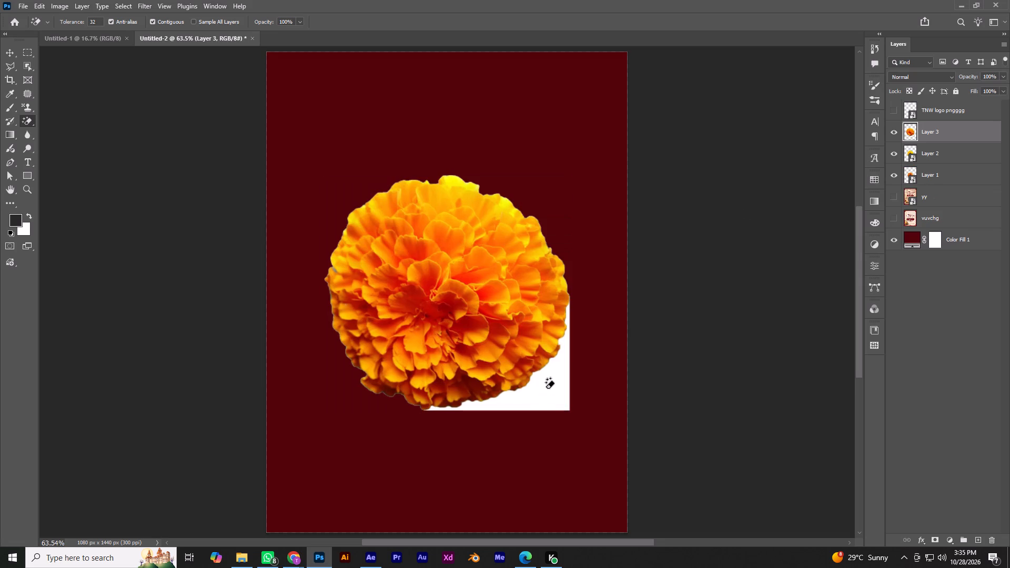
{"action": "right_click", "coordinate": [957, 131]}
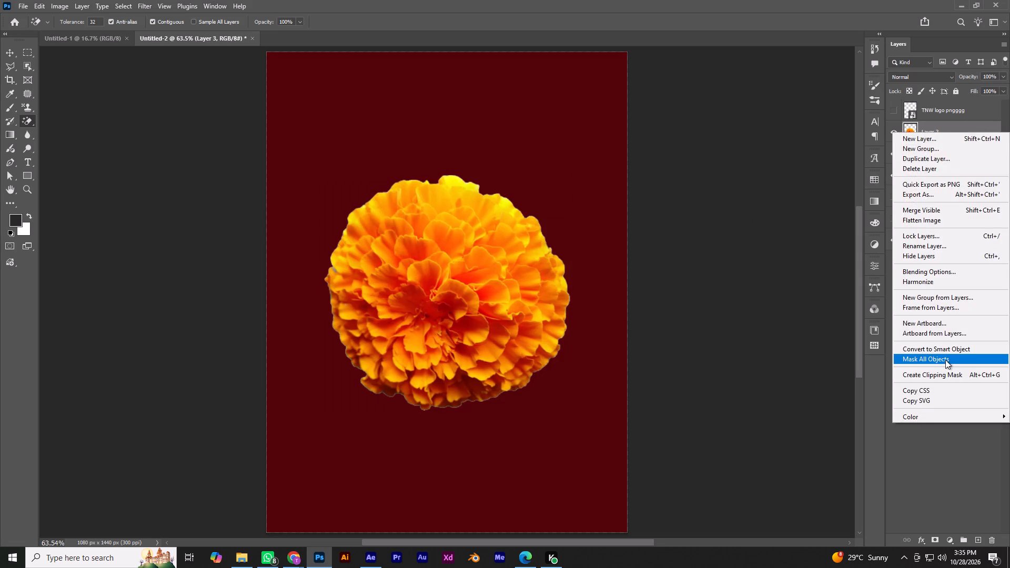
{"action": "left_click", "coordinate": [939, 348]}
Switch to Chrome, find the Orange Bright Marigold Flower pin on a plain light background among the related Pinterest images, and copy its image.
{"action": "left_click", "coordinate": [294, 560]}
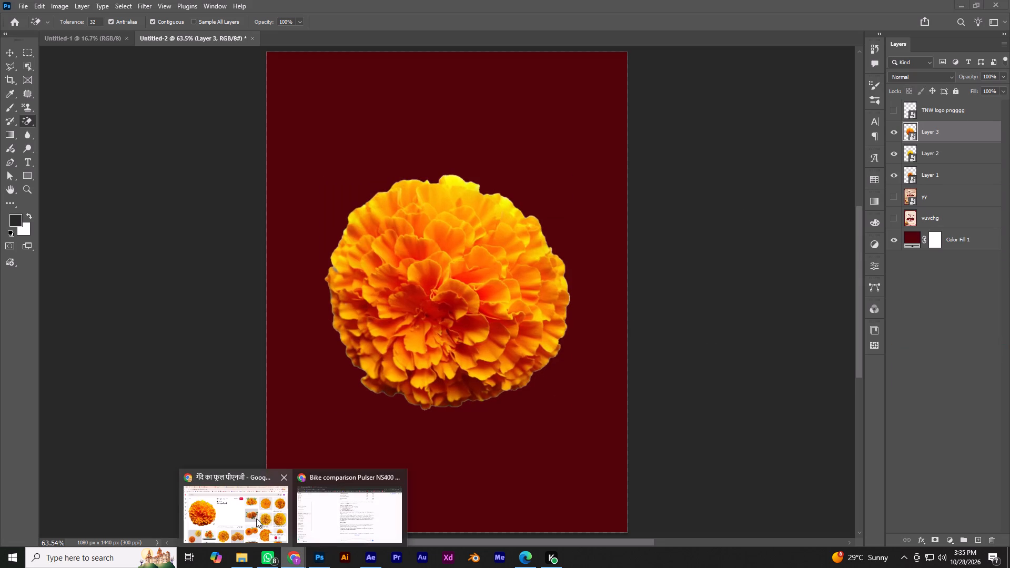
{"action": "left_click", "coordinate": [256, 519]}
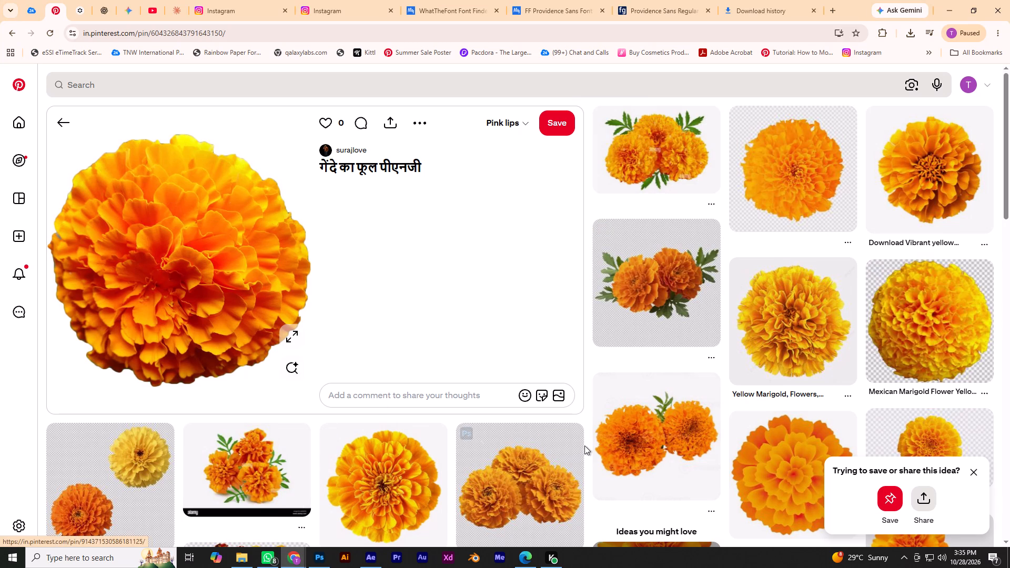
{"action": "scroll", "coordinate": [584, 445], "scroll_direction": "down", "scroll_amount": 4}
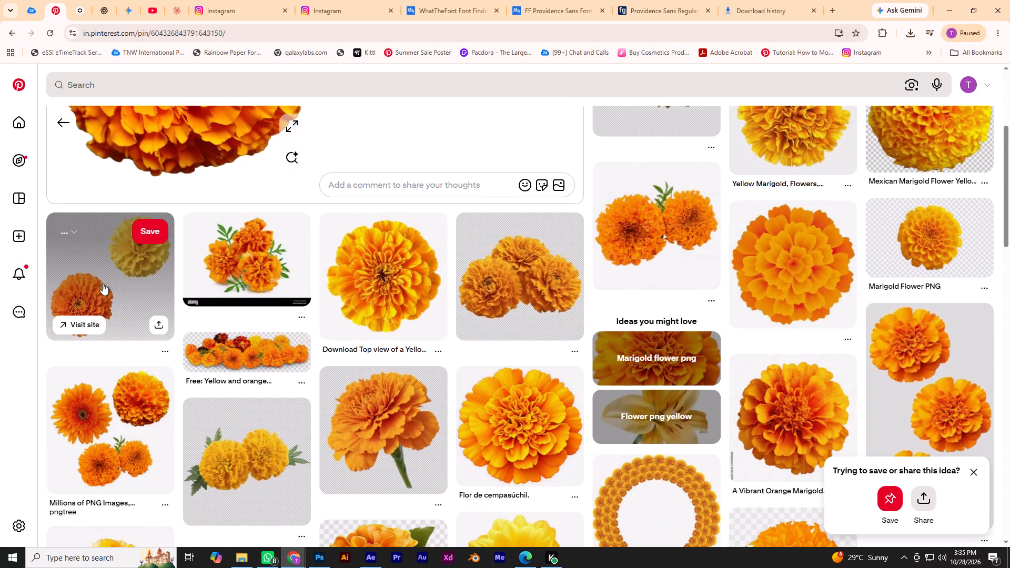
{"action": "scroll", "coordinate": [470, 470], "scroll_direction": "down", "scroll_amount": 3}
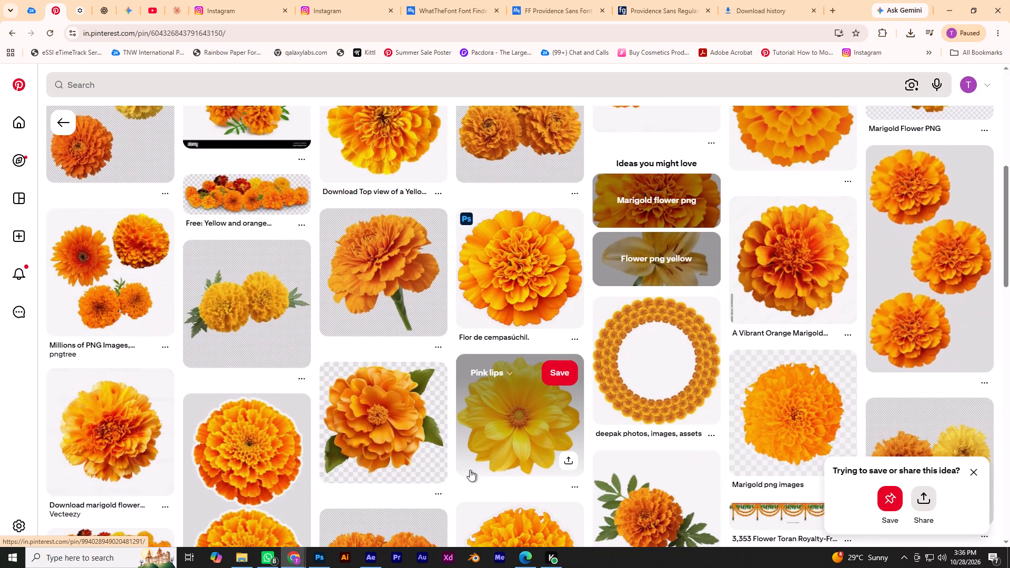
{"action": "scroll", "coordinate": [470, 470], "scroll_direction": "down", "scroll_amount": 4}
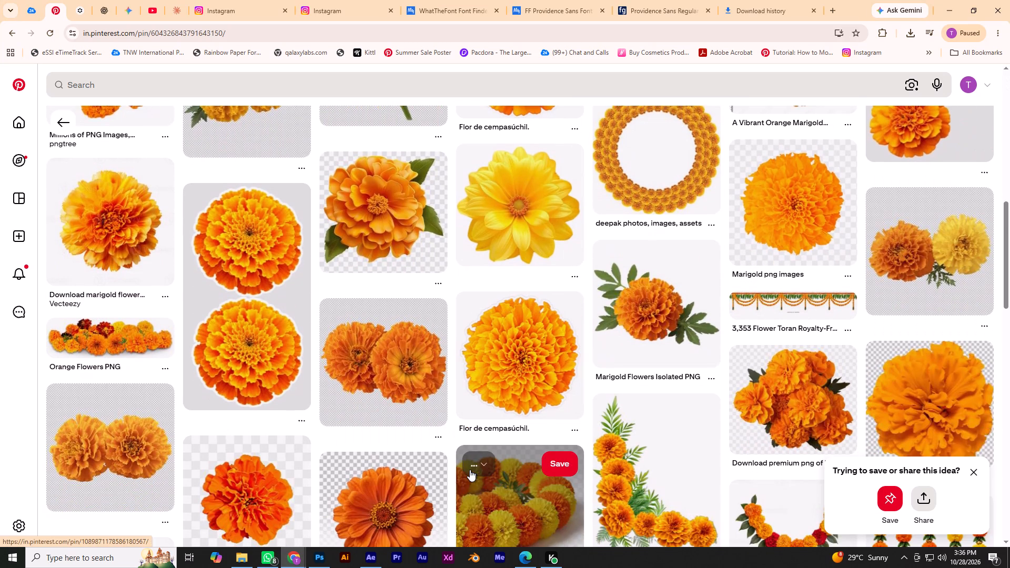
{"action": "scroll", "coordinate": [470, 470], "scroll_direction": "down", "scroll_amount": 2}
{"action": "left_click", "coordinate": [259, 414]}
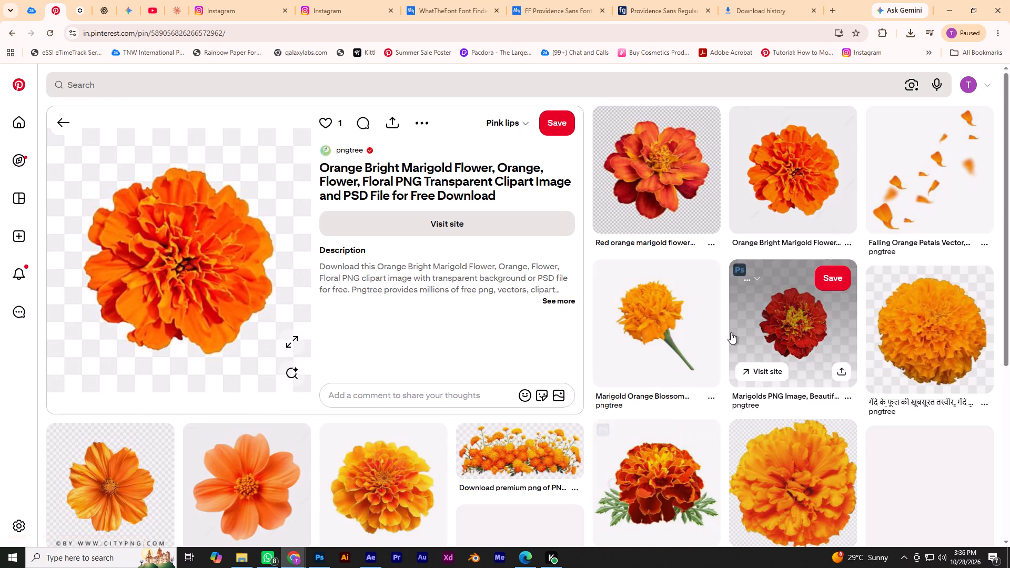
{"action": "left_click", "coordinate": [822, 163]}
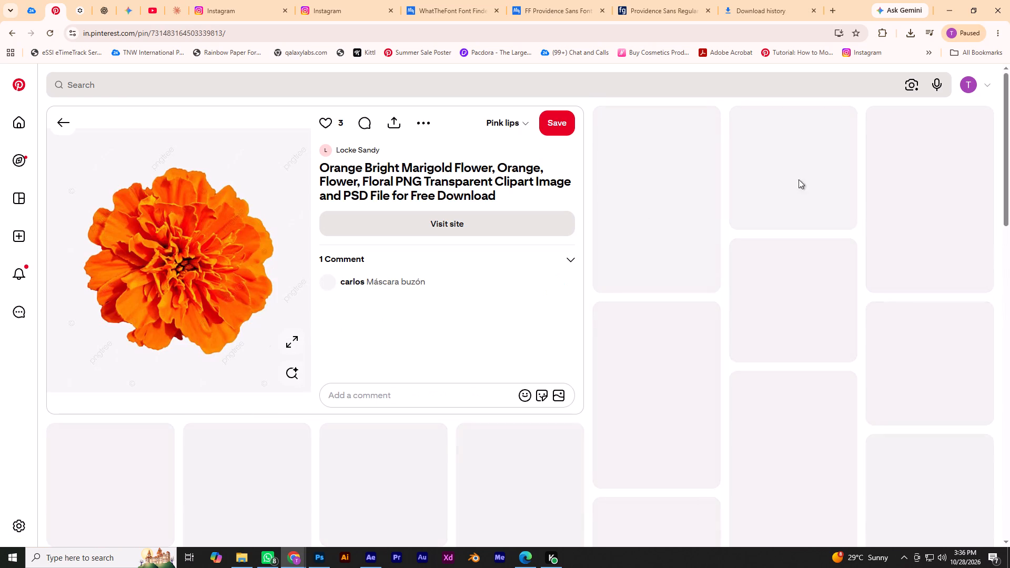
{"action": "right_click", "coordinate": [189, 246]}
{"action": "left_click", "coordinate": [231, 287]}
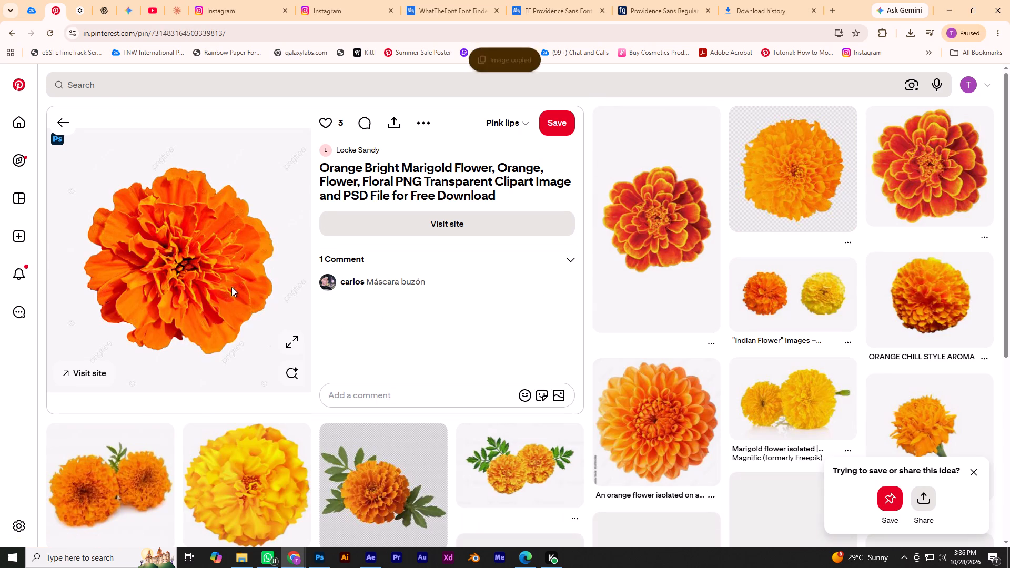
Paste the bright orange marigold into Untitled-2 in Photoshop, erase its light background with the Magic Eraser, and convert it to a smart object.
{"action": "left_click", "coordinate": [317, 564]}
{"action": "key", "text": "ctrl+v"}
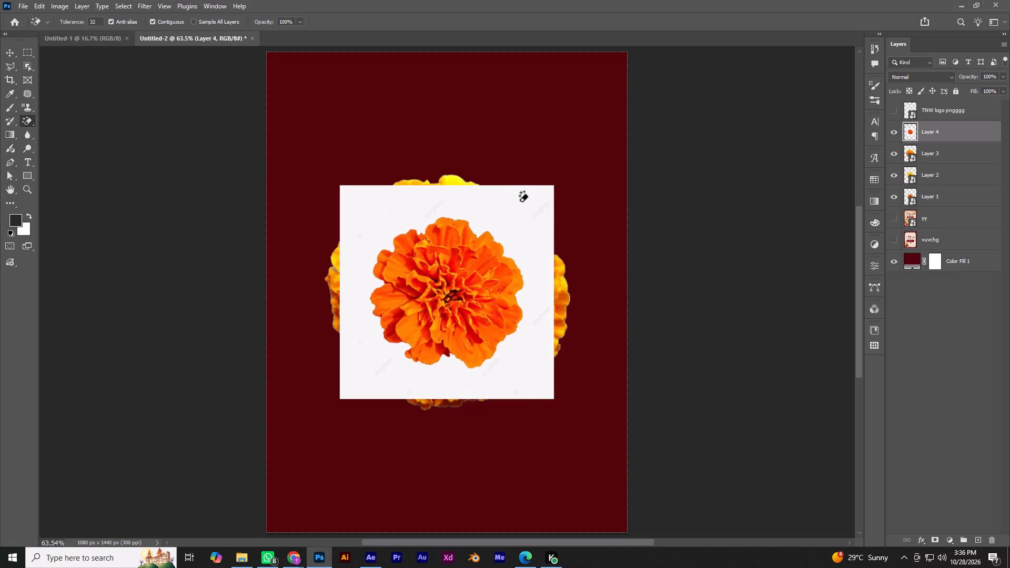
{"action": "left_click", "coordinate": [522, 201]}
{"action": "right_click", "coordinate": [959, 124]}
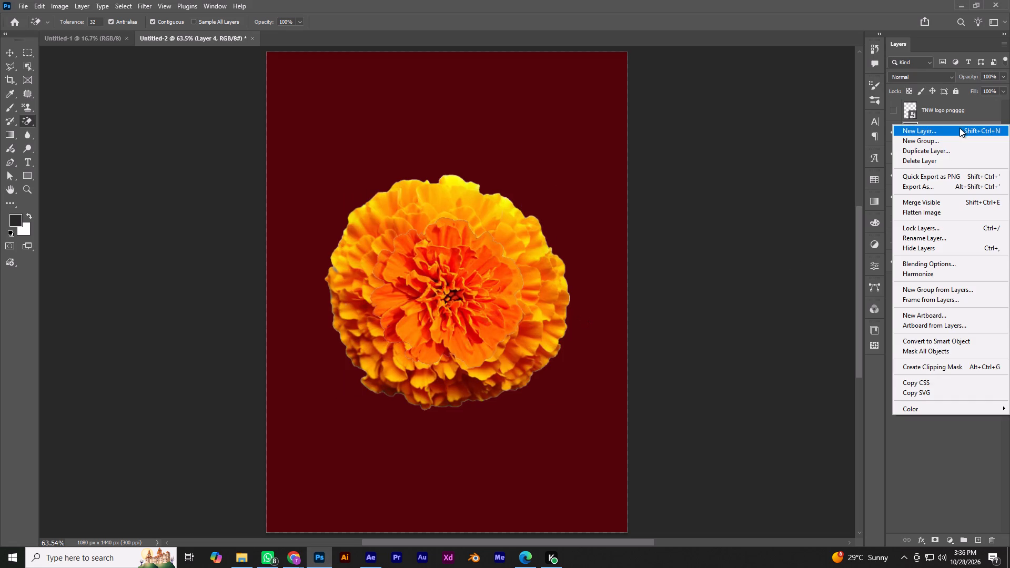
{"action": "left_click", "coordinate": [739, 197]}
{"action": "left_click", "coordinate": [959, 136]}
{"action": "right_click", "coordinate": [959, 136]}
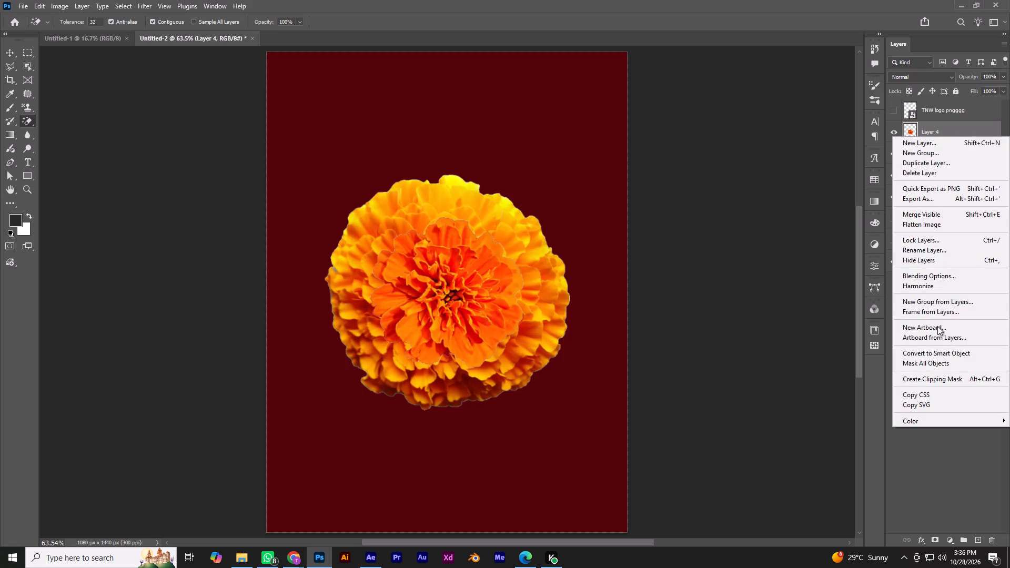
{"action": "left_click", "coordinate": [936, 350]}
Lock the dark red Color Fill 1 layer so the flowers can be selected without it.
{"action": "left_click", "coordinate": [9, 51]}
{"action": "left_click", "coordinate": [701, 287]}
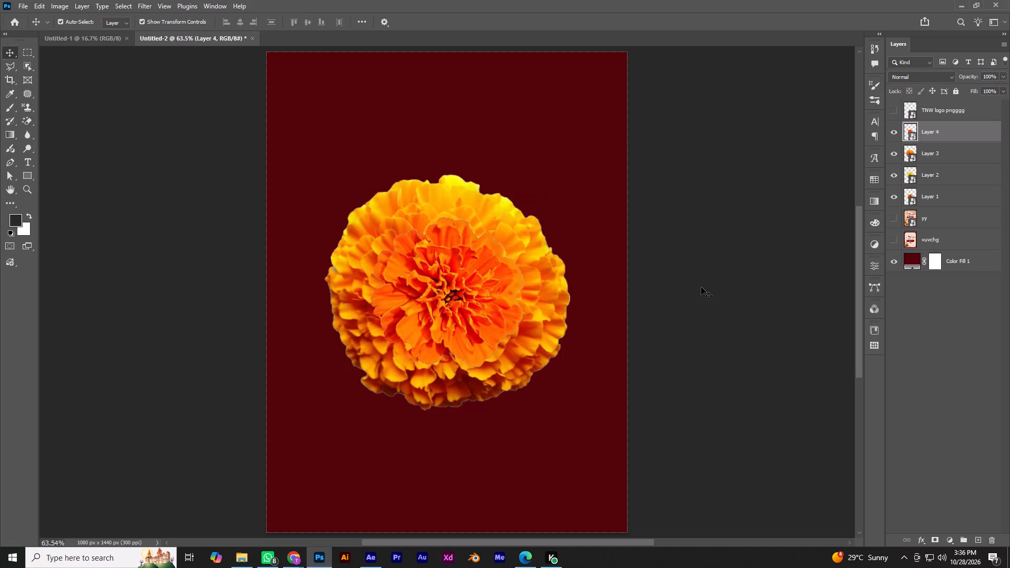
{"action": "left_click_drag", "start_coordinate": [316, 192], "coordinate": [548, 390]}
{"action": "key", "text": "ctrl+slash"}
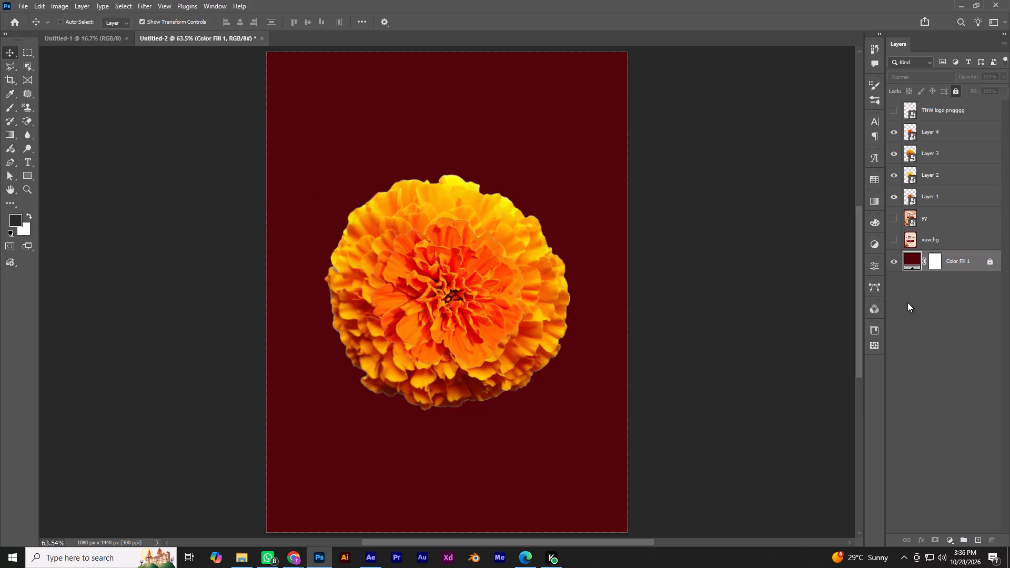
Select the overlapping marigold flowers together on the canvas and scale them down.
{"action": "left_click_drag", "start_coordinate": [340, 121], "coordinate": [540, 357]}
{"action": "left_click_drag", "start_coordinate": [455, 173], "coordinate": [454, 249], "text": "alt+shift"}
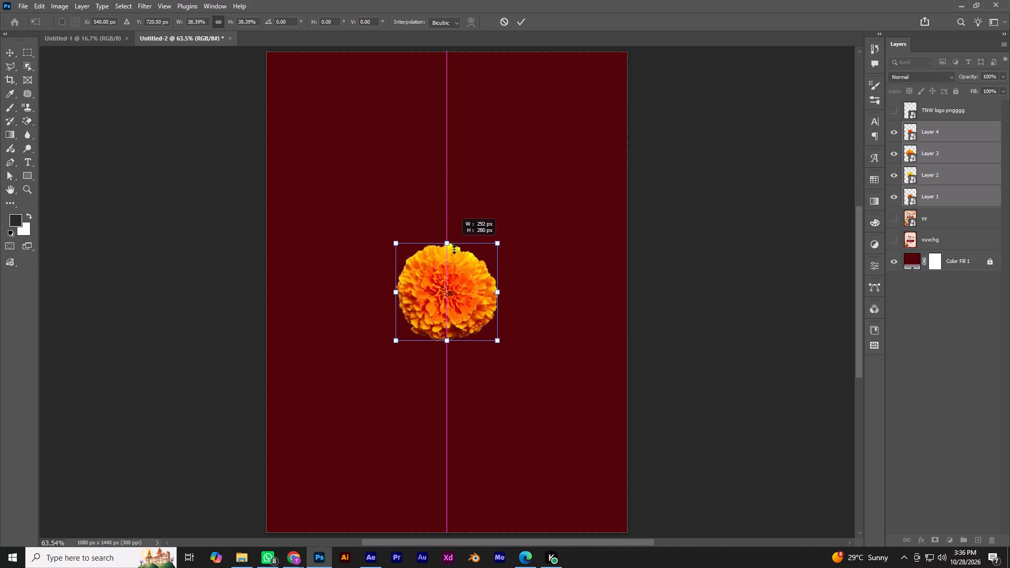
Shrink the four overlapping marigold layers further about the canvas centre and apply the transform.
{"action": "left_click_drag", "start_coordinate": [454, 249], "coordinate": [456, 262], "text": "alt+shift"}
{"action": "key", "text": "Return"}
{"action": "key", "text": "ctrl+0"}
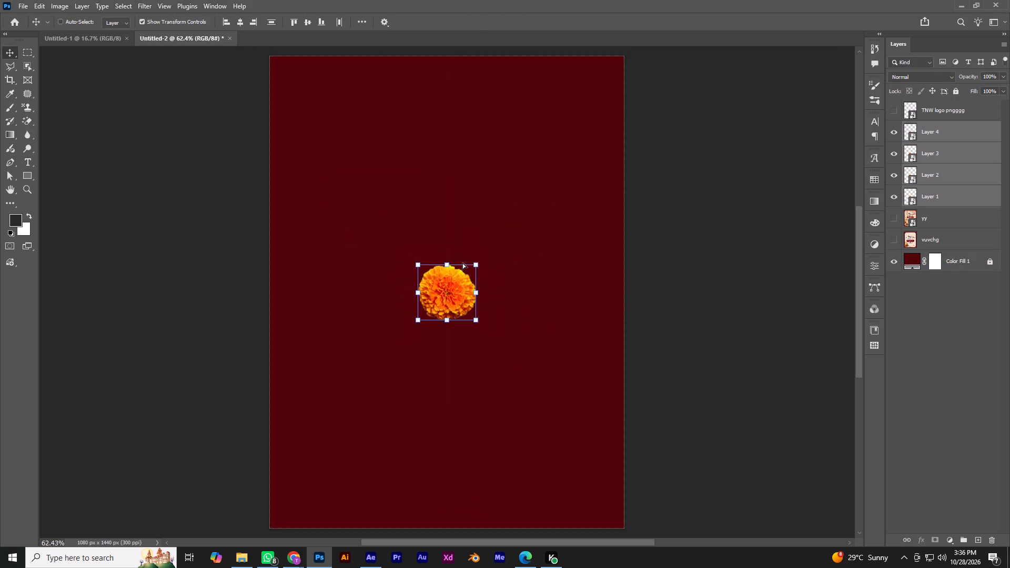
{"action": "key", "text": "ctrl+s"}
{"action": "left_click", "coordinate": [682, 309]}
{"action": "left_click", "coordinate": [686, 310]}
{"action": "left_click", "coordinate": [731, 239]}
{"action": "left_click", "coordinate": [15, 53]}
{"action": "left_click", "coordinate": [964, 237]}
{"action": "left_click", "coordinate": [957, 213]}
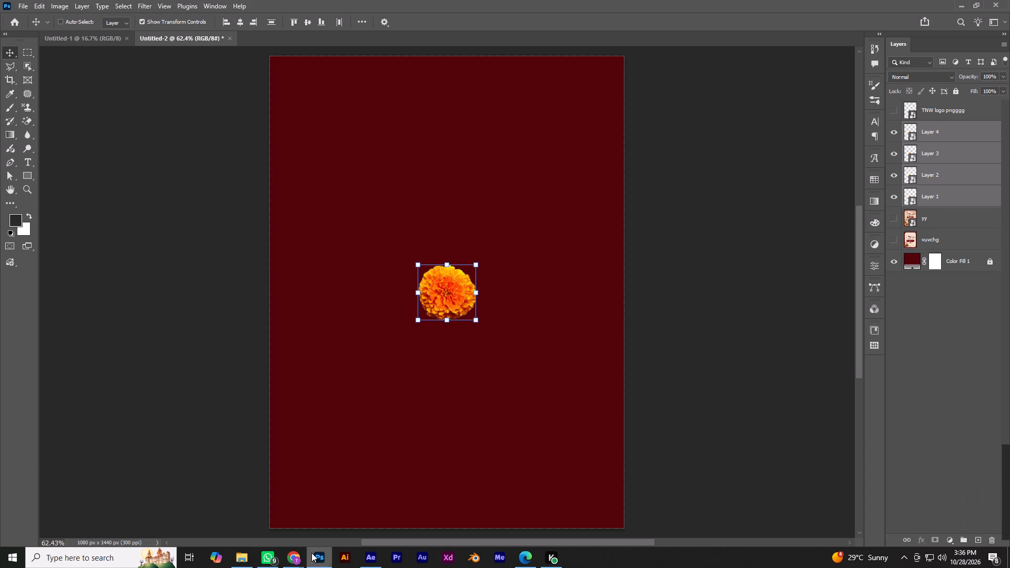
Switch to Chrome and replay the Instagram Diwali reel, pausing on the marigold scene to examine how the flowers surround the text.
{"action": "left_click", "coordinate": [299, 559]}
{"action": "left_click", "coordinate": [269, 526]}
{"action": "left_click", "coordinate": [349, 0]}
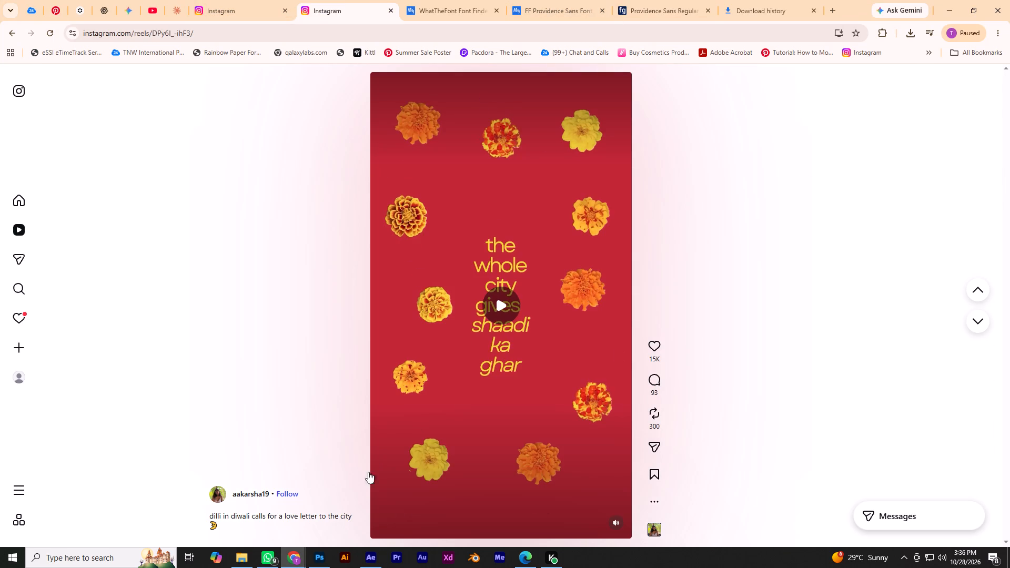
{"action": "left_click", "coordinate": [501, 311]}
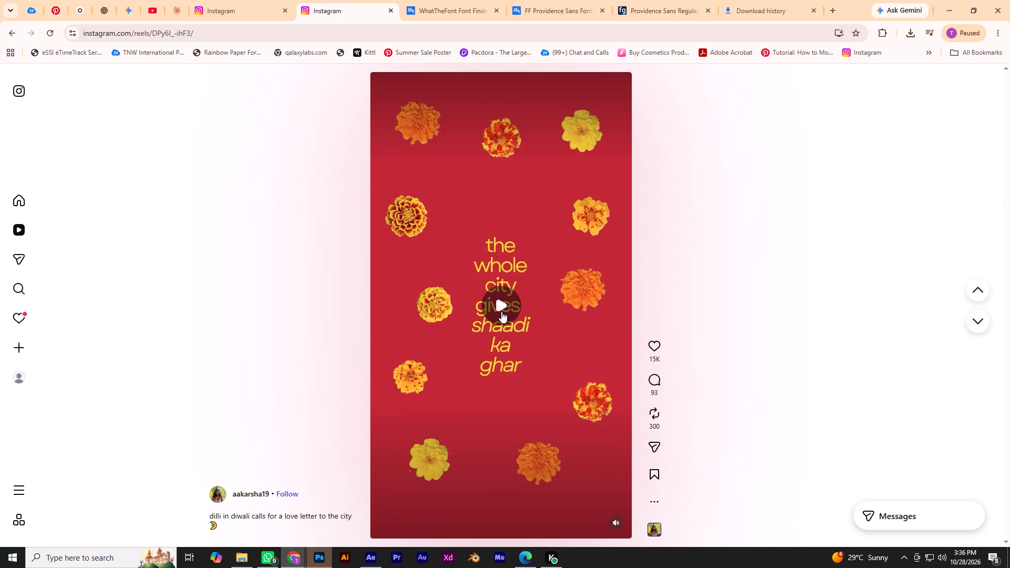
{"action": "left_click", "coordinate": [502, 310]}
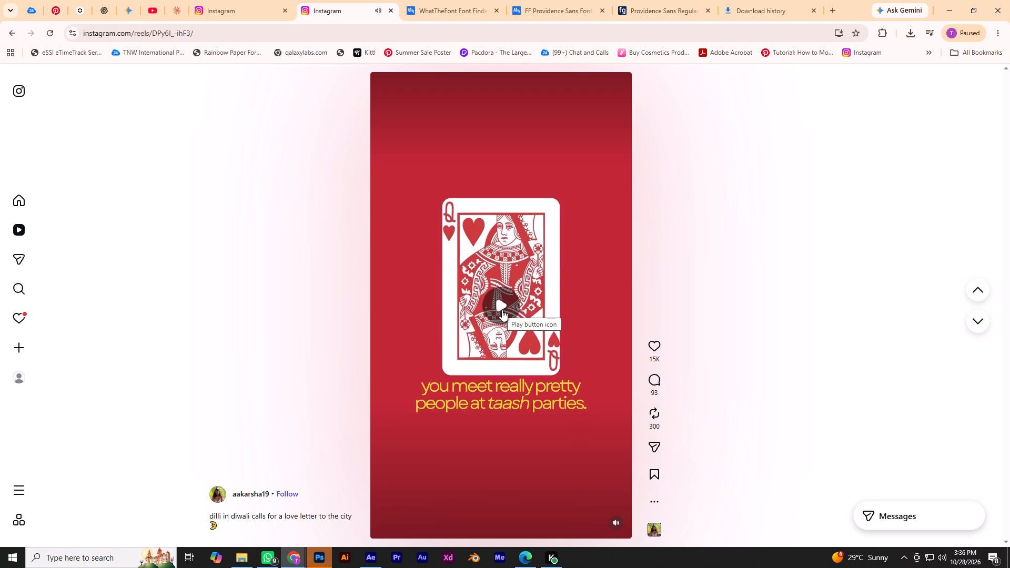
{"action": "left_click", "coordinate": [48, 34]}
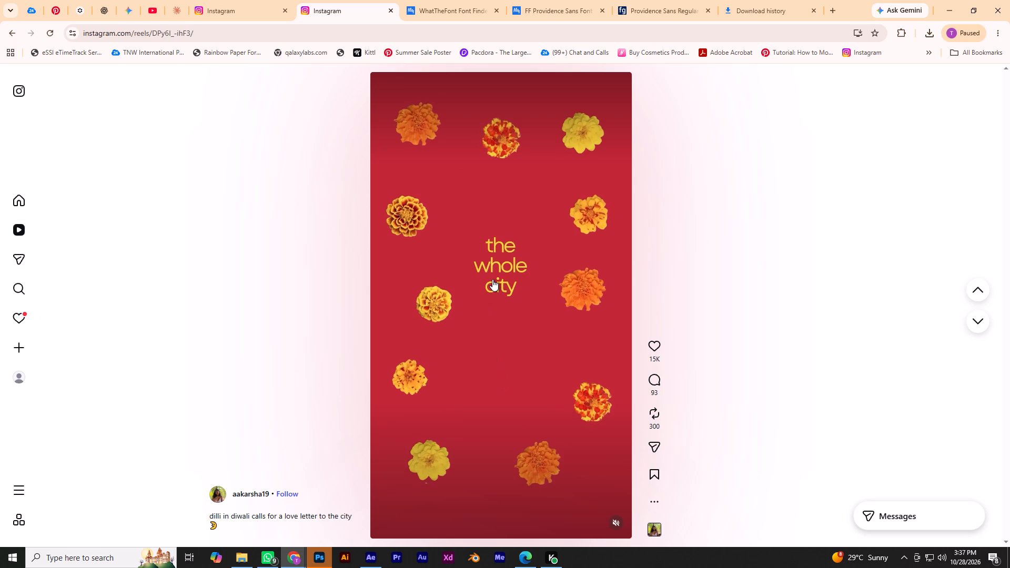
{"action": "left_click", "coordinate": [496, 324]}
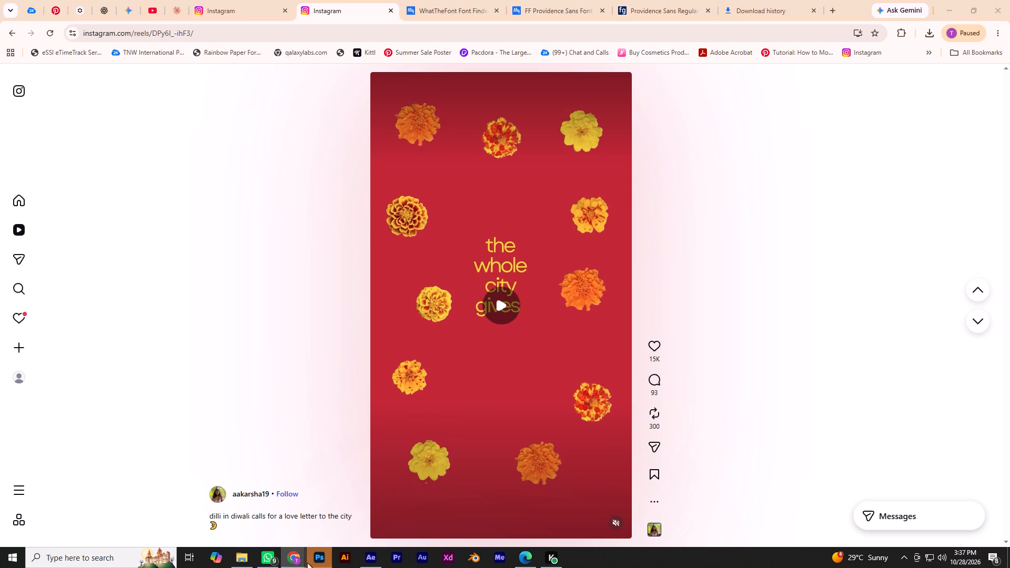
Back in Photoshop, spread the four stacked marigolds apart: Layer 4 near the top, Layer 3 upper right, yellow Layer 2 lower left, Layer 1 lower right.
{"action": "left_click", "coordinate": [307, 563]}
{"action": "left_click", "coordinate": [739, 522]}
{"action": "left_click", "coordinate": [744, 279]}
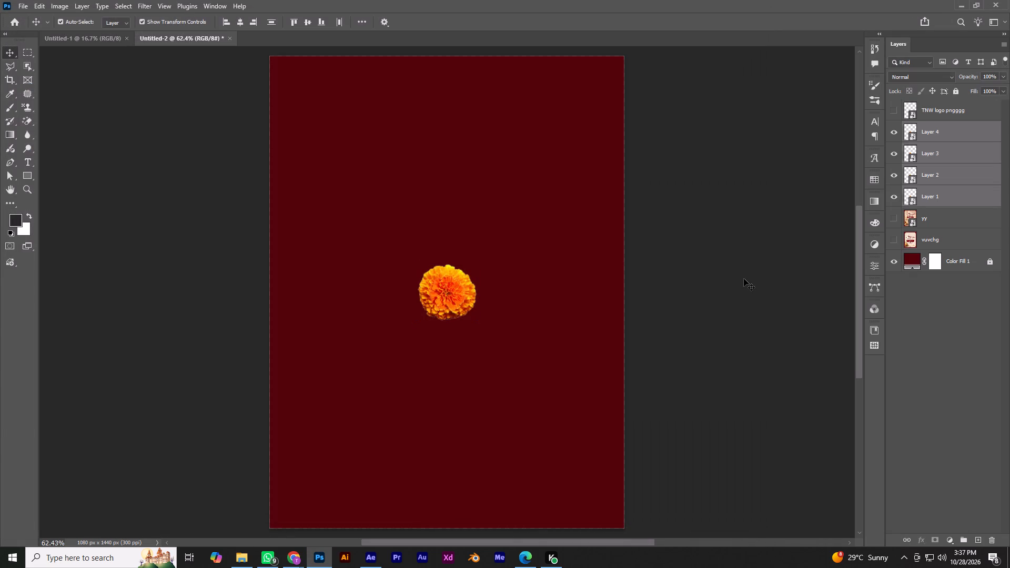
{"action": "left_click", "coordinate": [929, 190]}
{"action": "left_click", "coordinate": [938, 127], "text": "shift"}
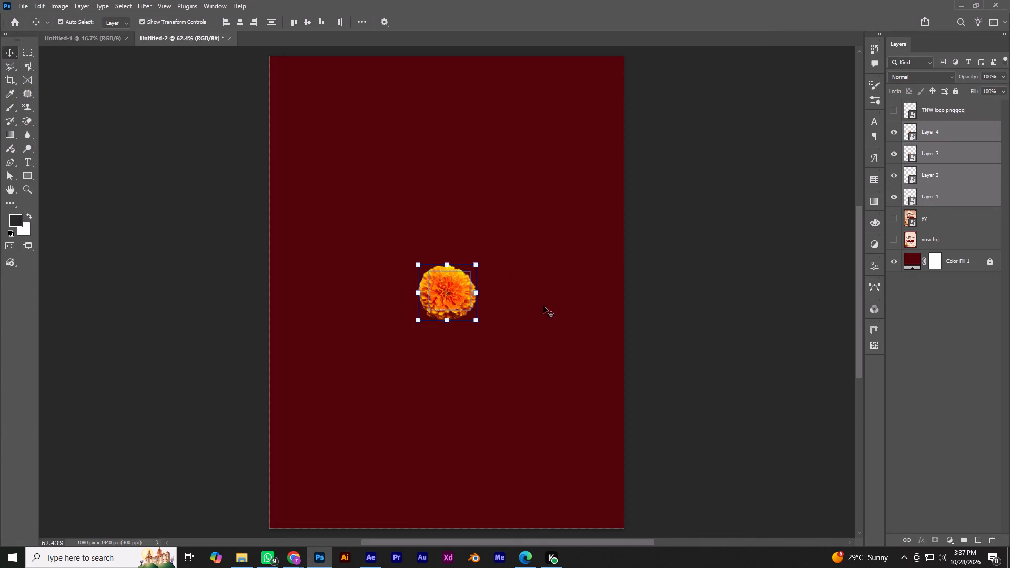
{"action": "left_click", "coordinate": [698, 242]}
{"action": "left_click_drag", "start_coordinate": [440, 288], "coordinate": [379, 206]}
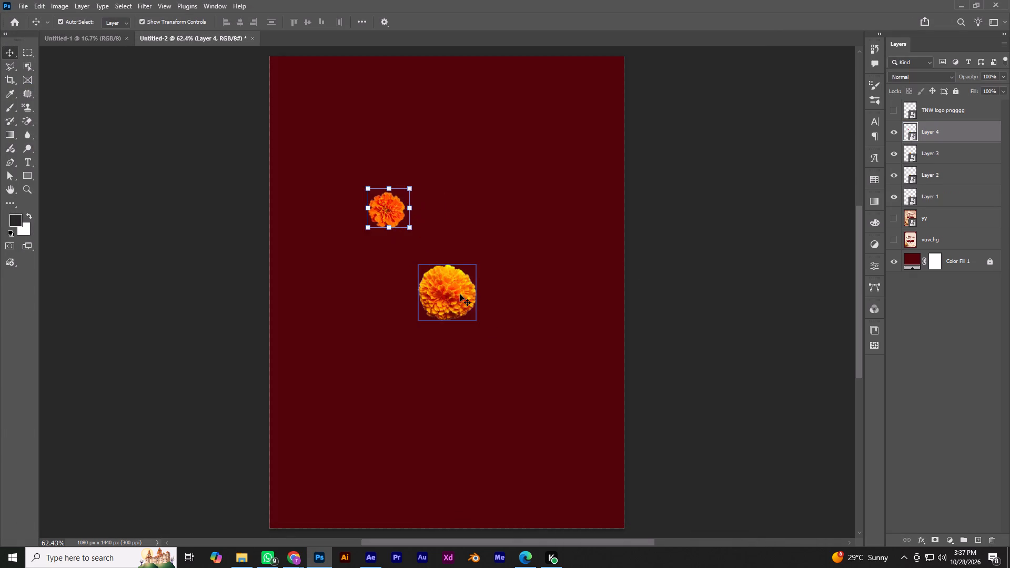
{"action": "left_click_drag", "start_coordinate": [460, 294], "coordinate": [491, 212]}
{"action": "left_click_drag", "start_coordinate": [443, 297], "coordinate": [342, 338]}
{"action": "left_click_drag", "start_coordinate": [452, 288], "coordinate": [497, 361]}
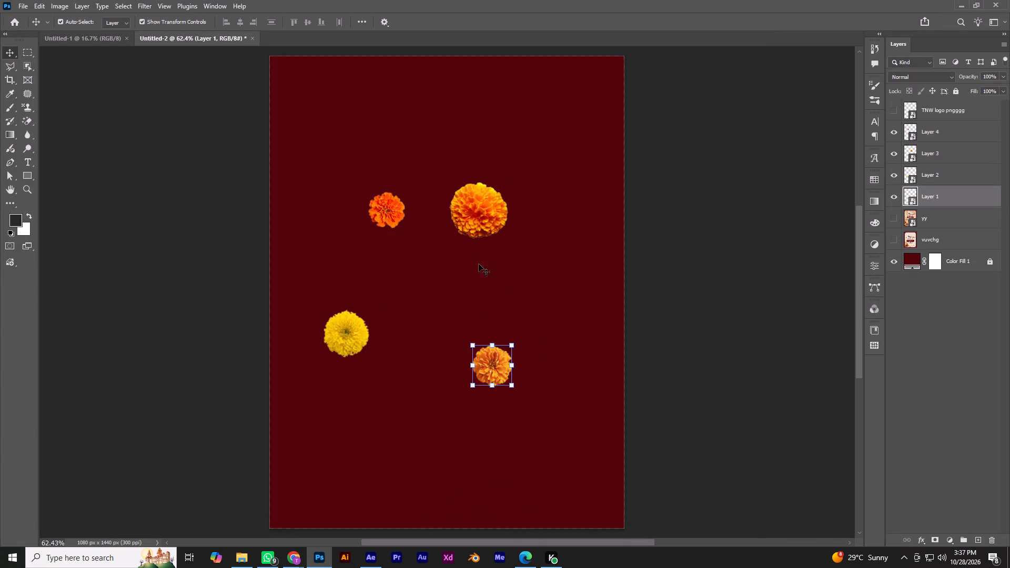
{"action": "left_click_drag", "start_coordinate": [464, 210], "coordinate": [418, 309]}
{"action": "left_click_drag", "start_coordinate": [387, 210], "coordinate": [435, 182]}
{"action": "left_click_drag", "start_coordinate": [424, 311], "coordinate": [506, 237]}
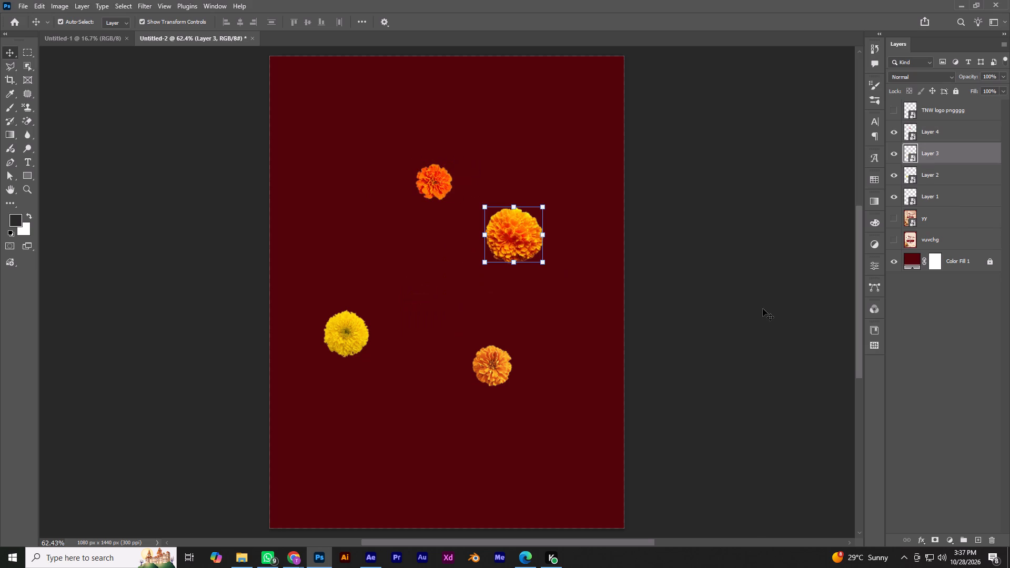
Select the small deep-orange marigold on Layer 4.
{"action": "left_click", "coordinate": [952, 121]}
{"action": "left_click", "coordinate": [952, 129]}
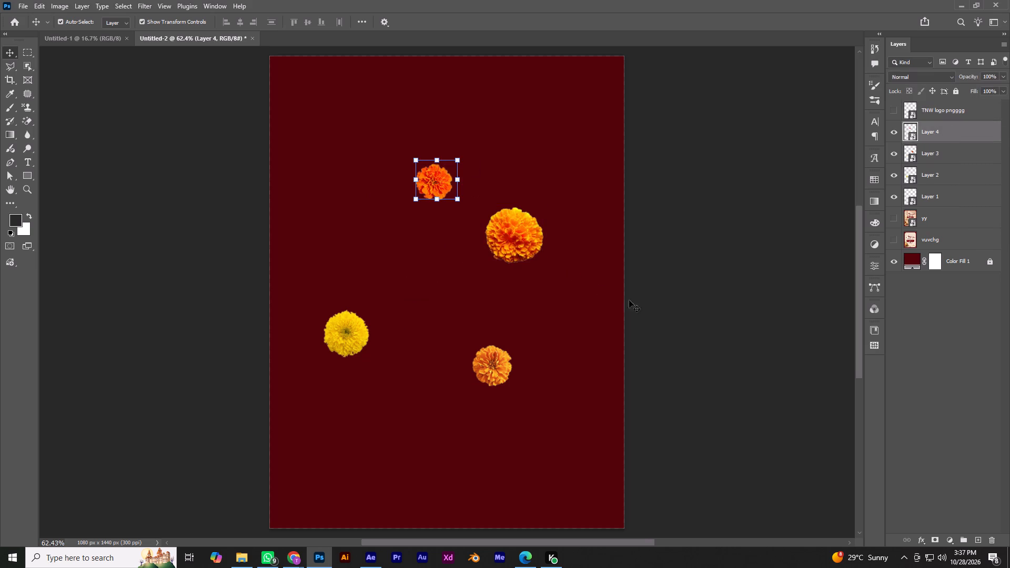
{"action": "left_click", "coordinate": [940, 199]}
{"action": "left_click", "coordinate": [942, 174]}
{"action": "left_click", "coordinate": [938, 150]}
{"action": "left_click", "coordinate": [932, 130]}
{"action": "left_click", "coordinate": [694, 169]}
Scale down the largest orange-yellow marigold on Layer 3 slightly.
{"action": "key", "text": "ctrl+0"}
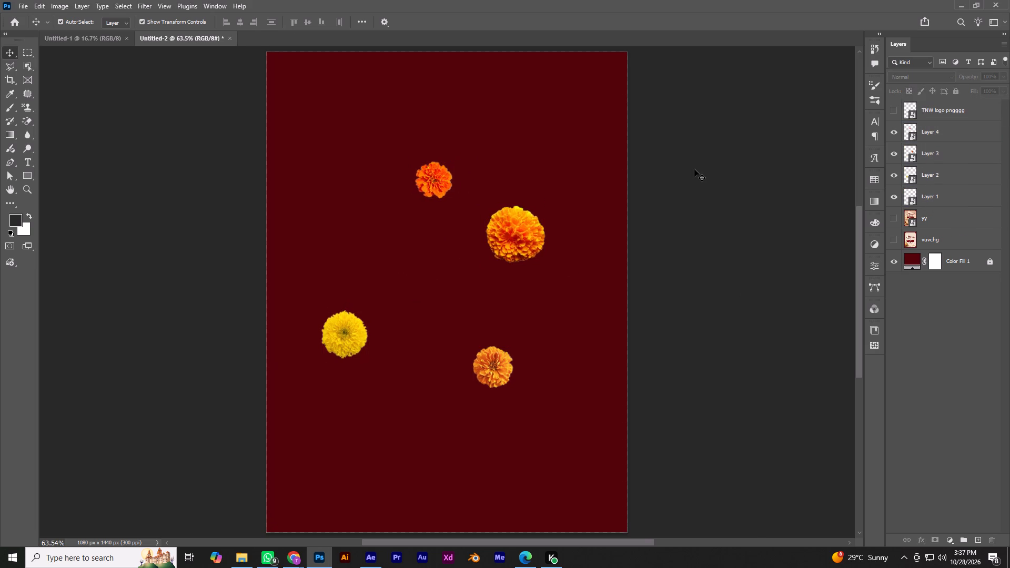
{"action": "scroll", "coordinate": [645, 234], "scroll_direction": "down", "scroll_amount": 2, "text": "alt"}
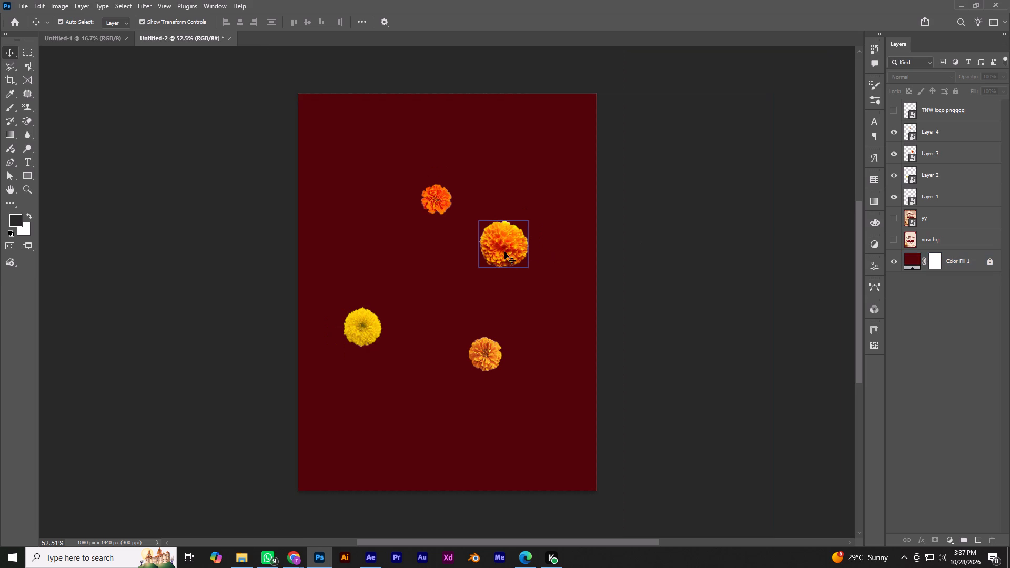
{"action": "left_click", "coordinate": [504, 252]}
{"action": "left_click", "coordinate": [506, 217], "text": "alt+shift"}
{"action": "left_click", "coordinate": [637, 240]}
{"action": "left_click", "coordinate": [637, 240]}
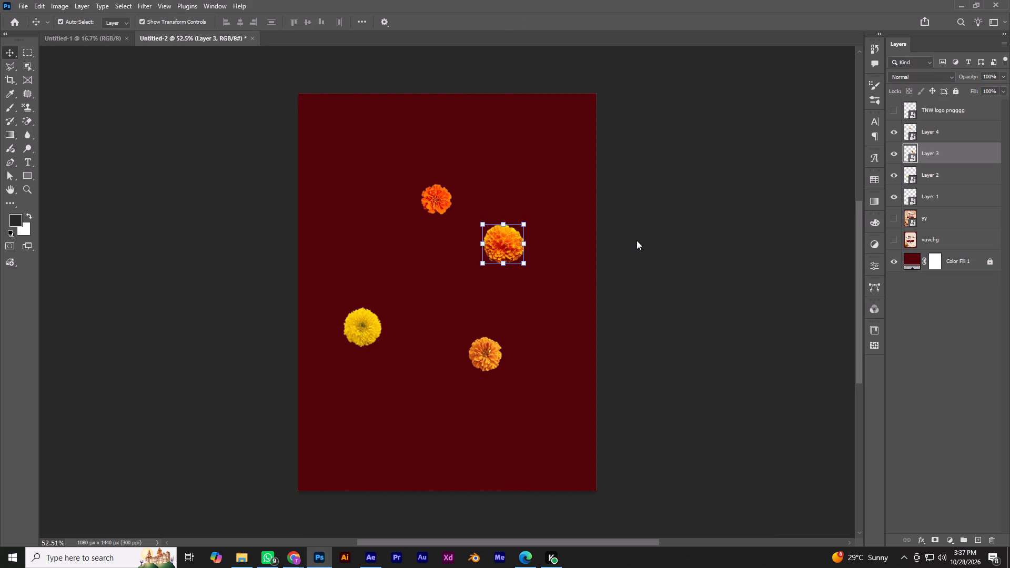
Save the document in the Downloads folder as a Photoshop file named "diwali pngss psd".
{"action": "key", "text": "ctrl+s"}
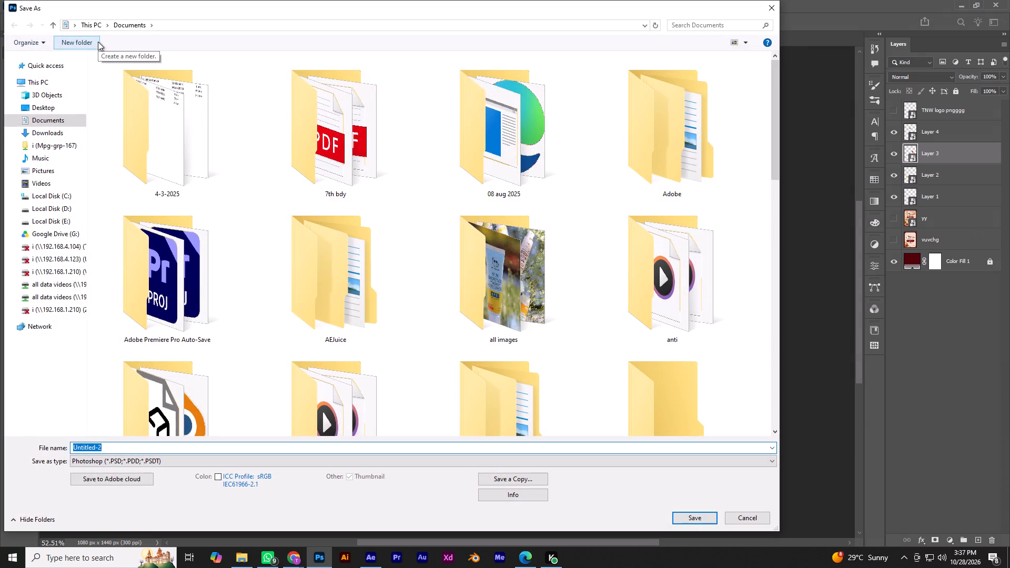
{"action": "left_click", "coordinate": [47, 131]}
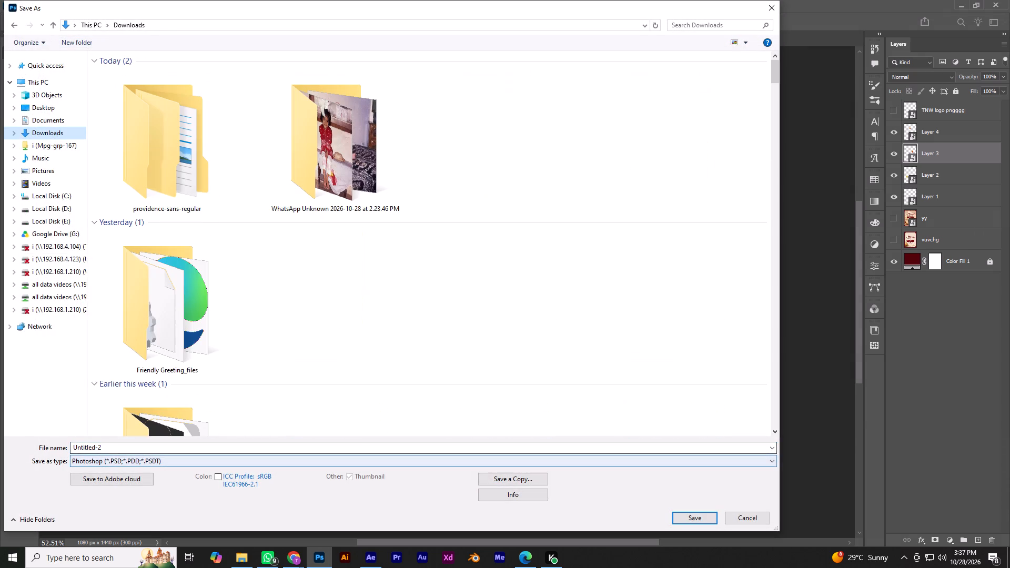
{"action": "left_click", "coordinate": [116, 449]}
{"action": "type", "text": "di"}
{"action": "type", "text": "wali pngss psd"}
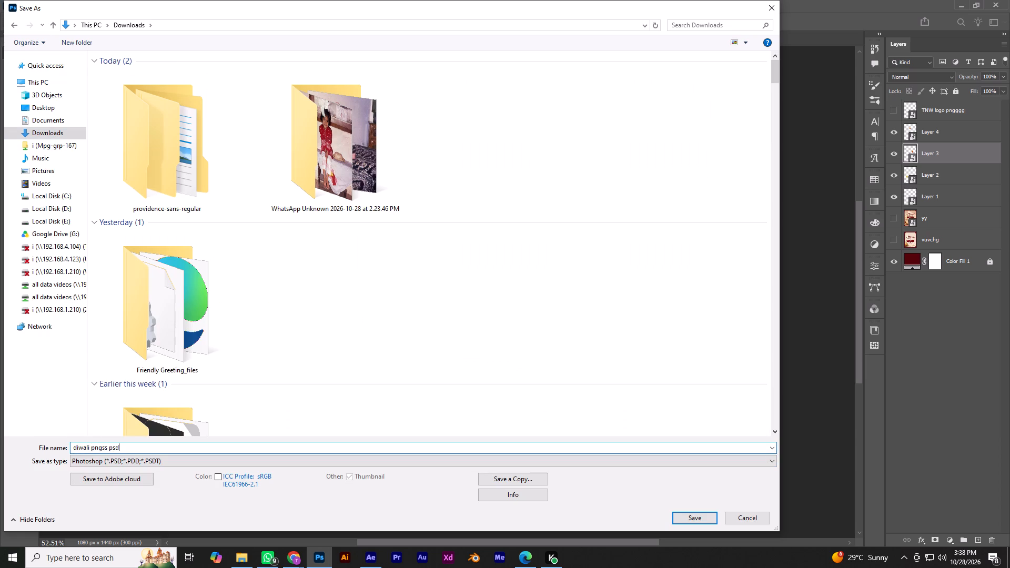
{"action": "key", "text": "Return"}
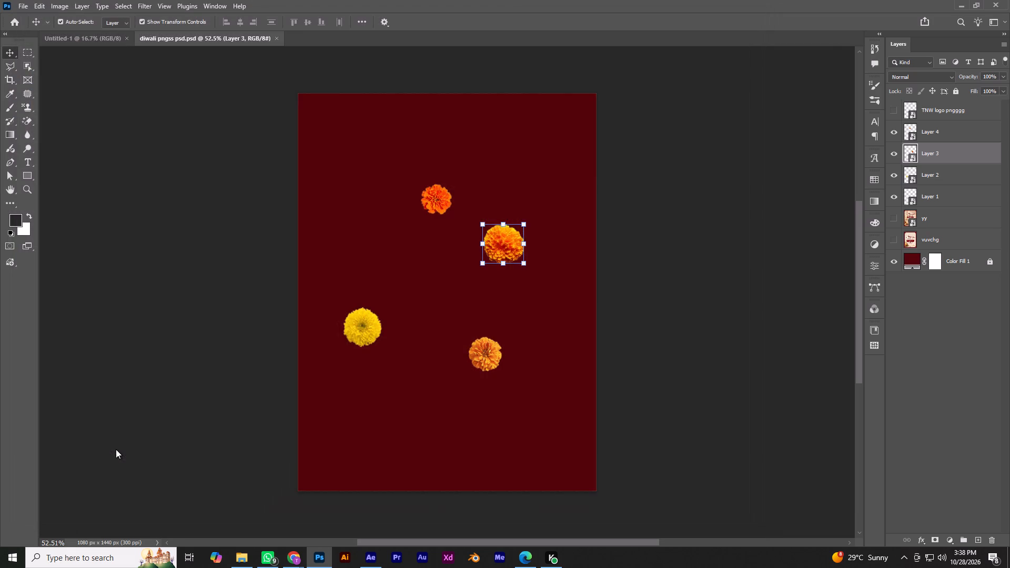
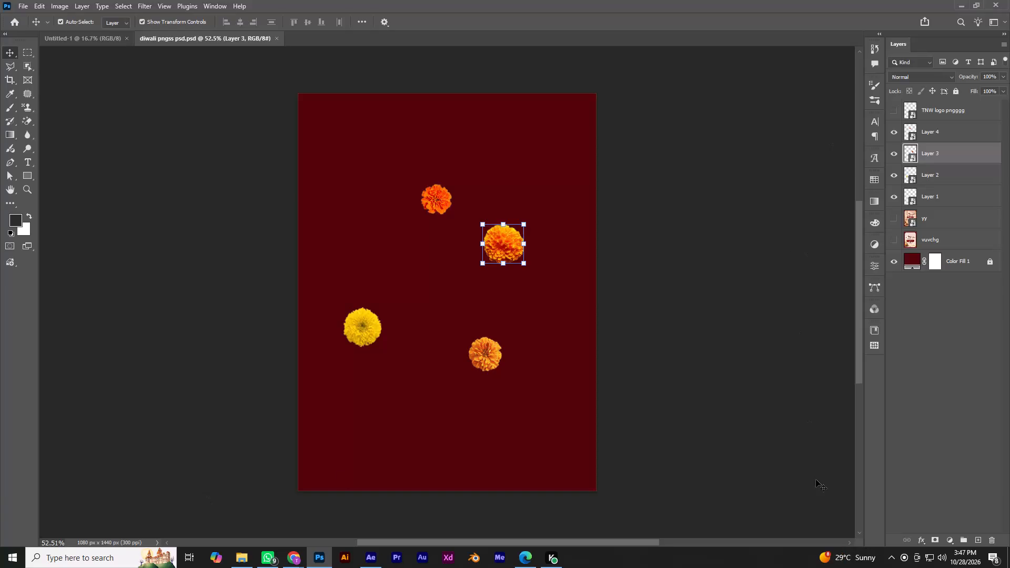
Switch to After Effects and preview the Edit composition's text animation from the first frame through "Full shadi mood on".
{"action": "left_click", "coordinate": [374, 556]}
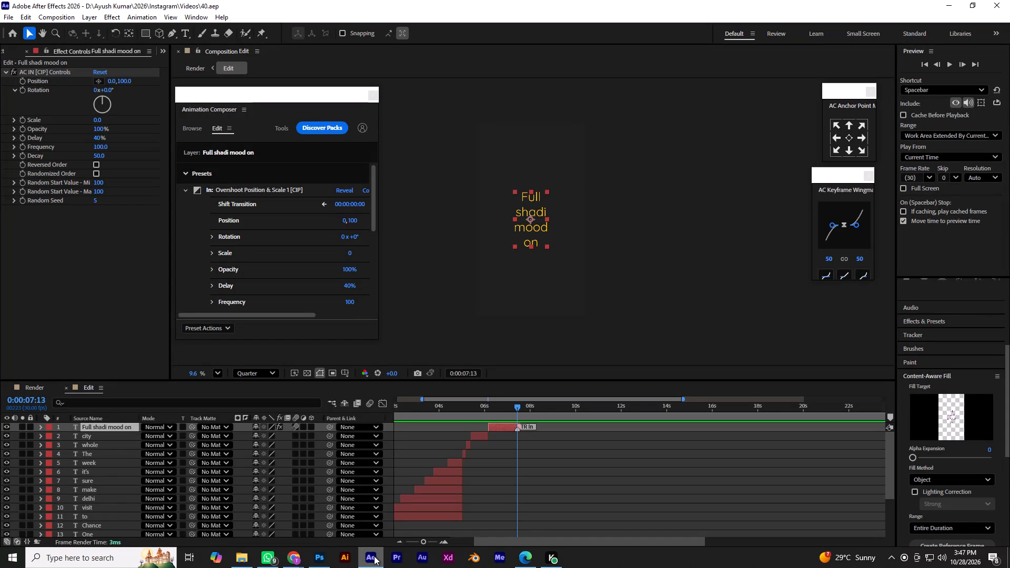
{"action": "left_click_drag", "start_coordinate": [513, 404], "coordinate": [243, 374]}
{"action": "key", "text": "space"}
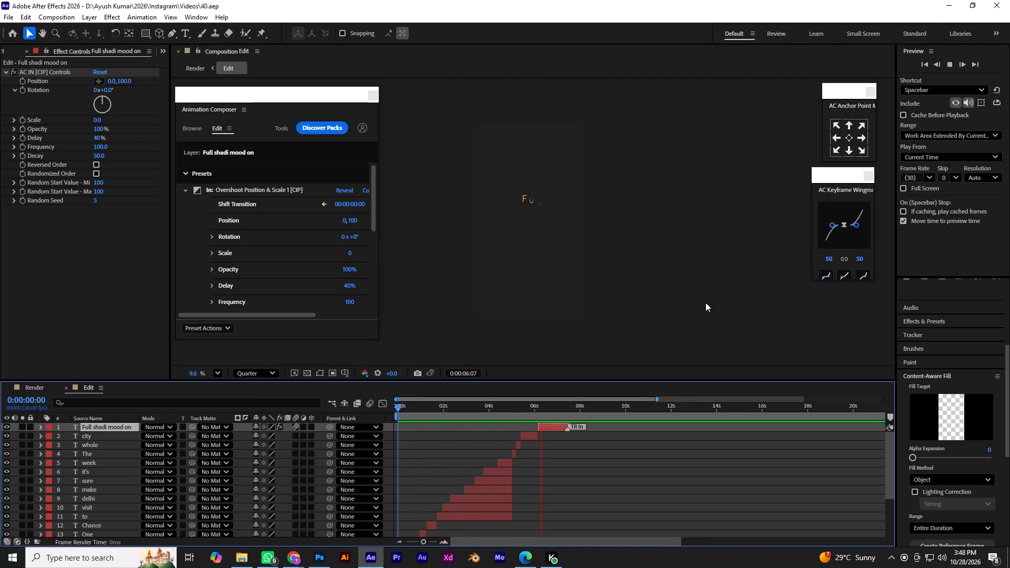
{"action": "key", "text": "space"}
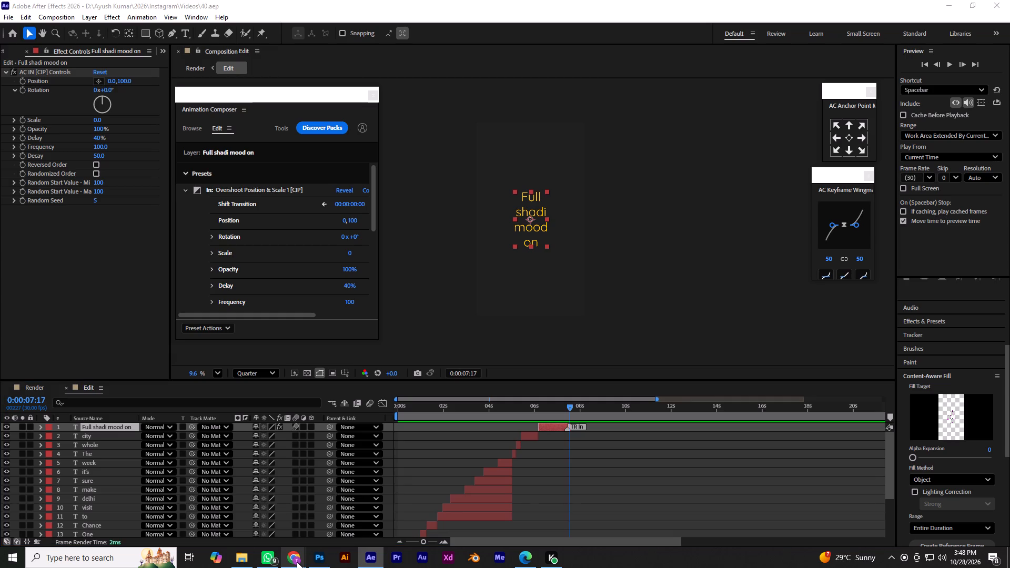
Switch to the Diwali reel in Chrome and play it with sound, pausing at the playing-card scene, to study its flowers and text.
{"action": "left_click", "coordinate": [297, 562]}
{"action": "left_click", "coordinate": [284, 529]}
{"action": "left_click", "coordinate": [492, 271]}
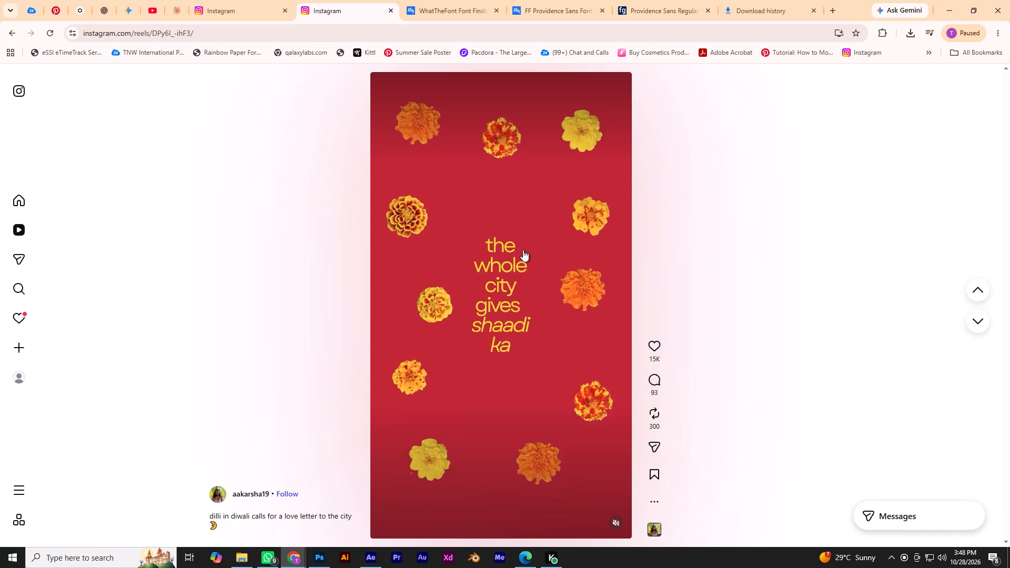
{"action": "left_click", "coordinate": [618, 521]}
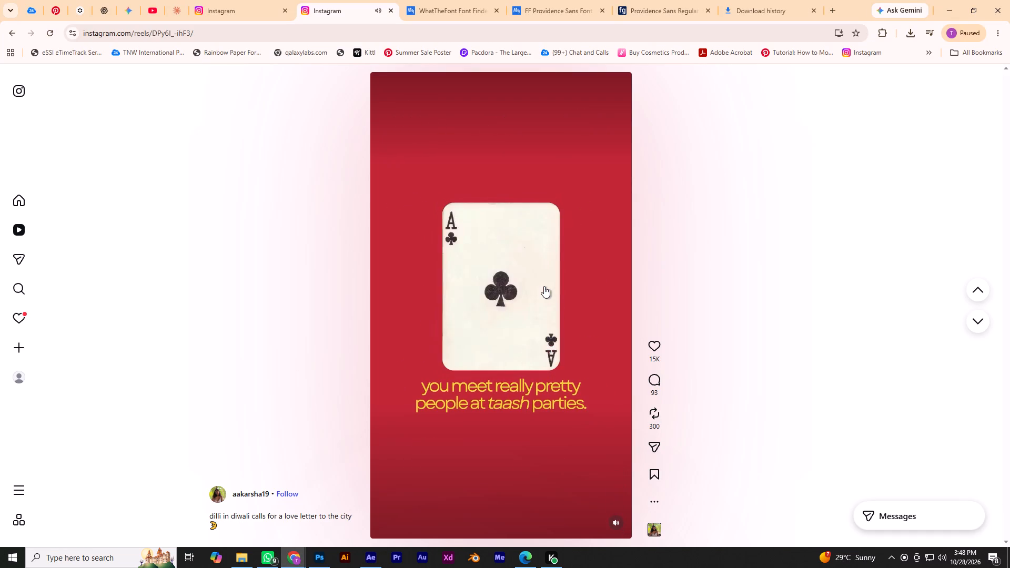
{"action": "left_click", "coordinate": [544, 286]}
{"action": "left_click", "coordinate": [544, 286]}
{"action": "left_click", "coordinate": [544, 286]}
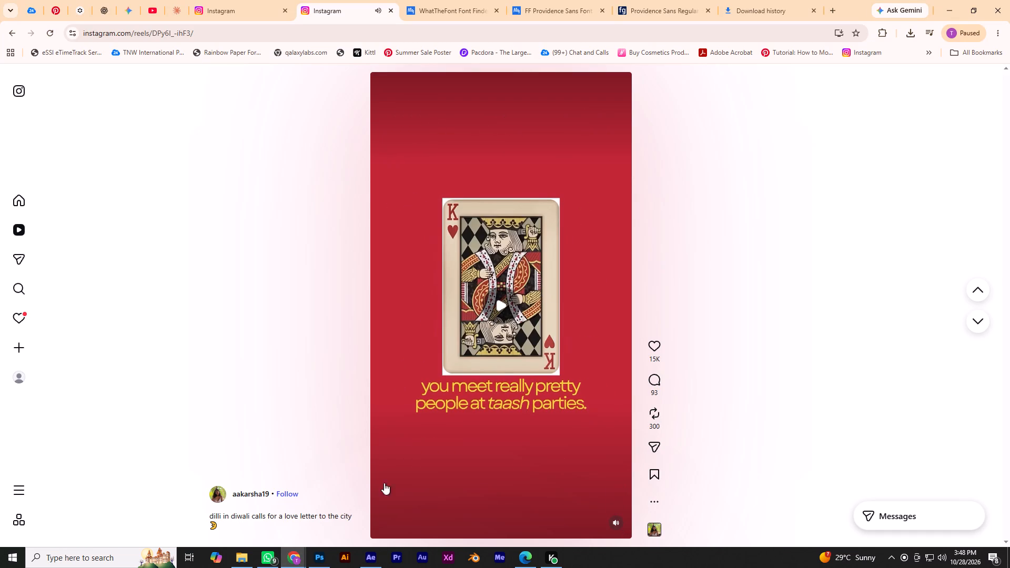
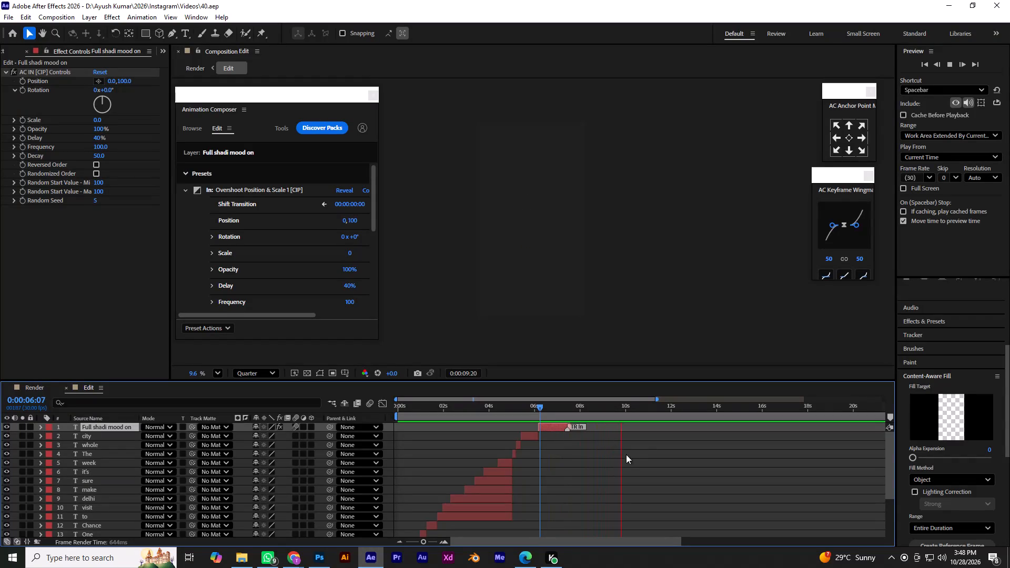
Duplicate the "Full shadi mood on" text layer and place the copy directly after the original, starting at about 7.6 s.
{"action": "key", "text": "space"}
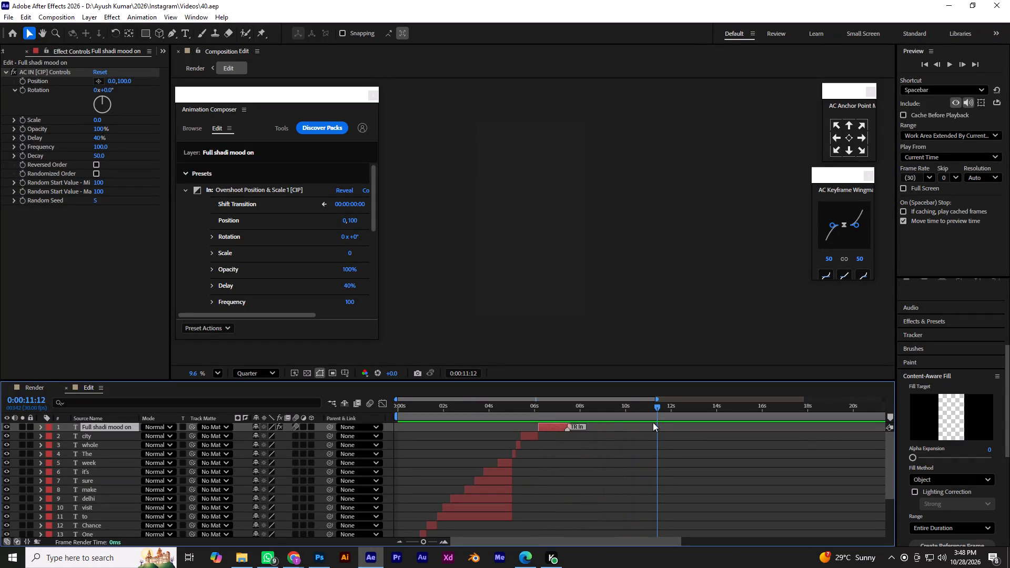
{"action": "left_click", "coordinate": [556, 427]}
{"action": "left_click", "coordinate": [549, 442]}
{"action": "left_click", "coordinate": [551, 427]}
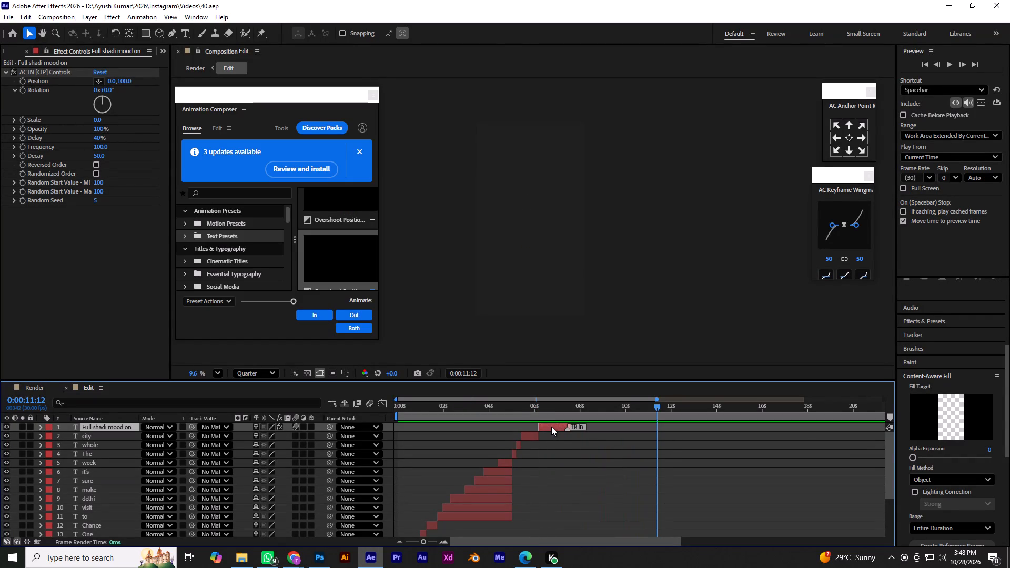
{"action": "key", "text": "ctrl+d"}
{"action": "left_click_drag", "start_coordinate": [551, 427], "coordinate": [584, 437]}
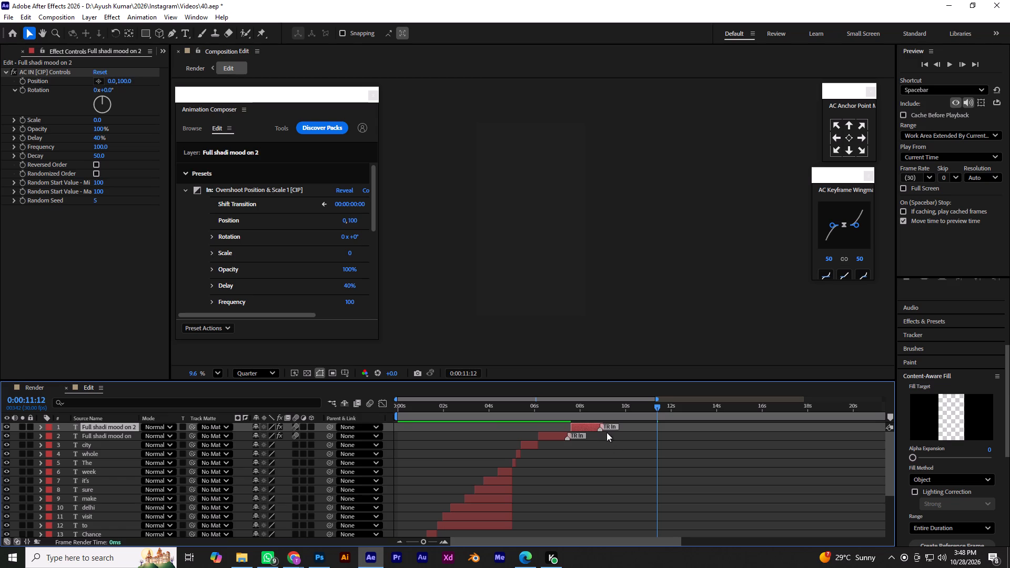
Move the duplicated text layer's "TR In" transition marker forward in time to about 10.5 s.
{"action": "left_click_drag", "start_coordinate": [600, 425], "coordinate": [635, 428]}
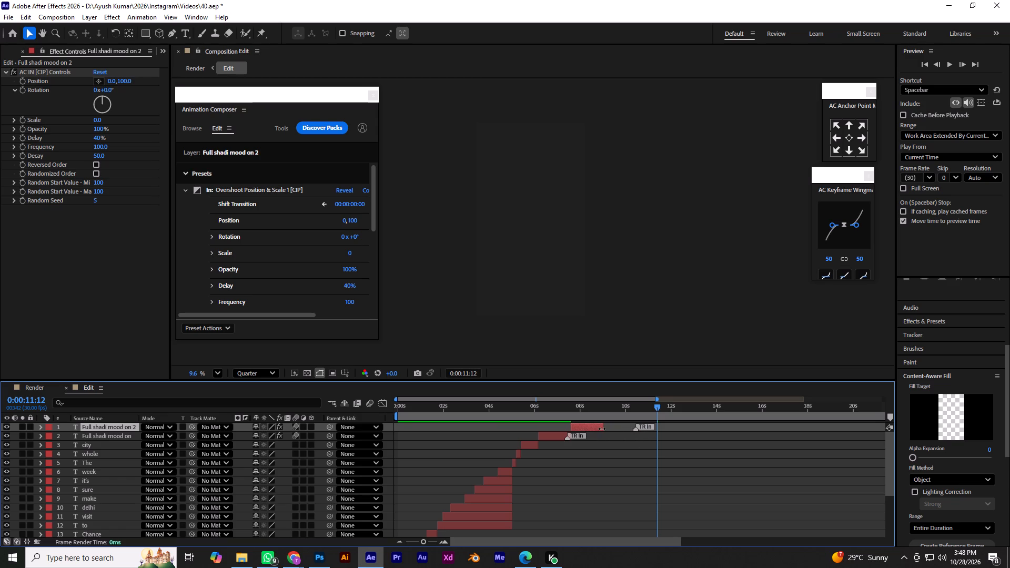
Delete the duplicated text layer "Full shadi mood on 2" from the Edit composition.
{"action": "key", "text": "Delete"}
Duplicate the "it's" text layer, bring the copy to the top of the layer stack, and save the project.
{"action": "left_click", "coordinate": [495, 475]}
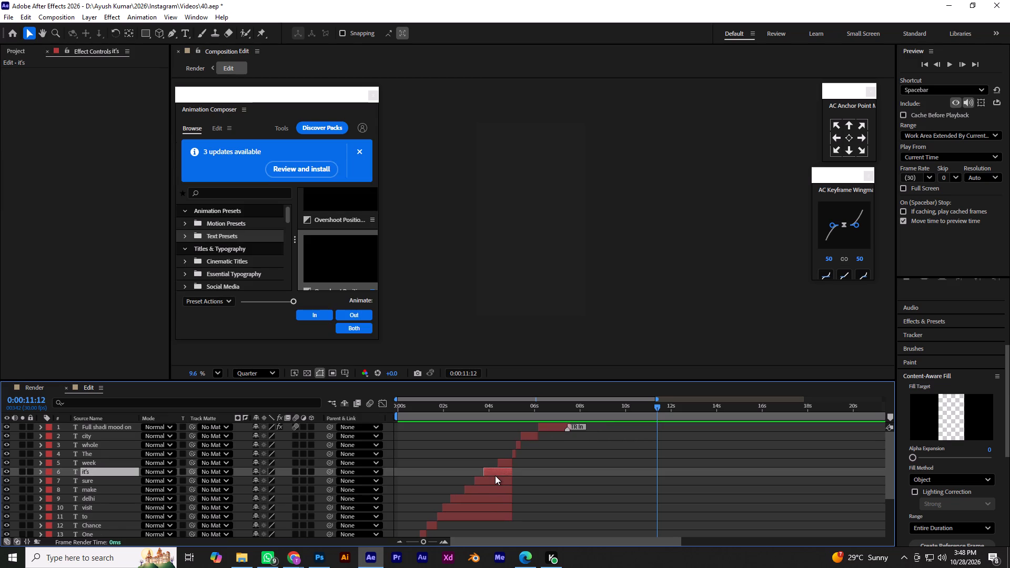
{"action": "key", "text": "ctrl+d"}
{"action": "key", "text": "ctrl+shift+bracketright"}
{"action": "key", "text": "ctrl+s"}
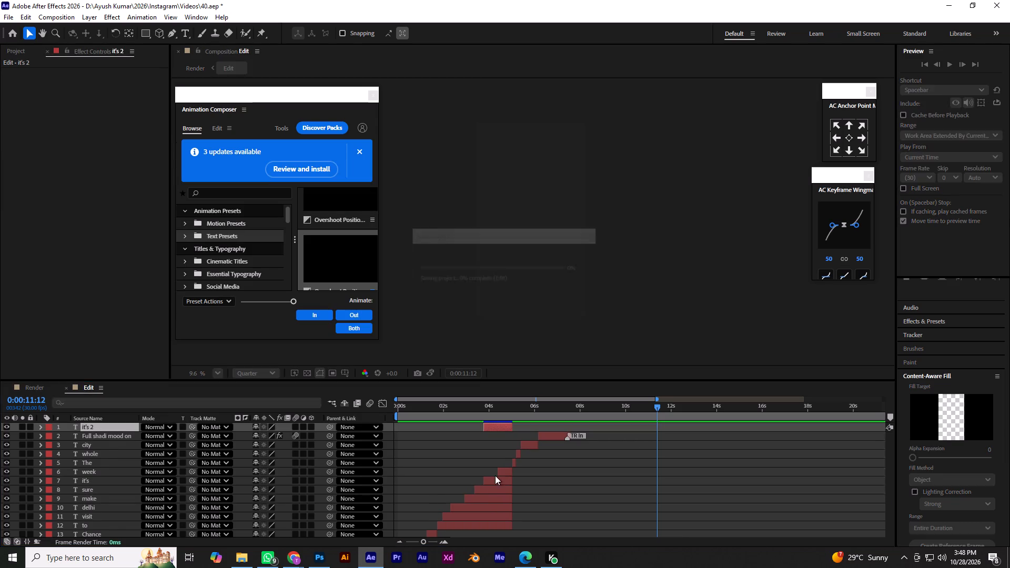
Move the "it's 2" layer to start where "Full shadi mood on" ends, and extend its end to the playhead at 0:00:11:12.
{"action": "left_click_drag", "start_coordinate": [497, 428], "coordinate": [583, 430]}
{"action": "scroll", "coordinate": [574, 430], "scroll_direction": "up", "scroll_amount": 4, "text": "alt"}
{"action": "scroll", "coordinate": [645, 456], "scroll_direction": "down", "scroll_amount": 2, "text": "alt"}
{"action": "scroll", "coordinate": [729, 442], "scroll_direction": "down", "scroll_amount": 2, "text": "alt"}
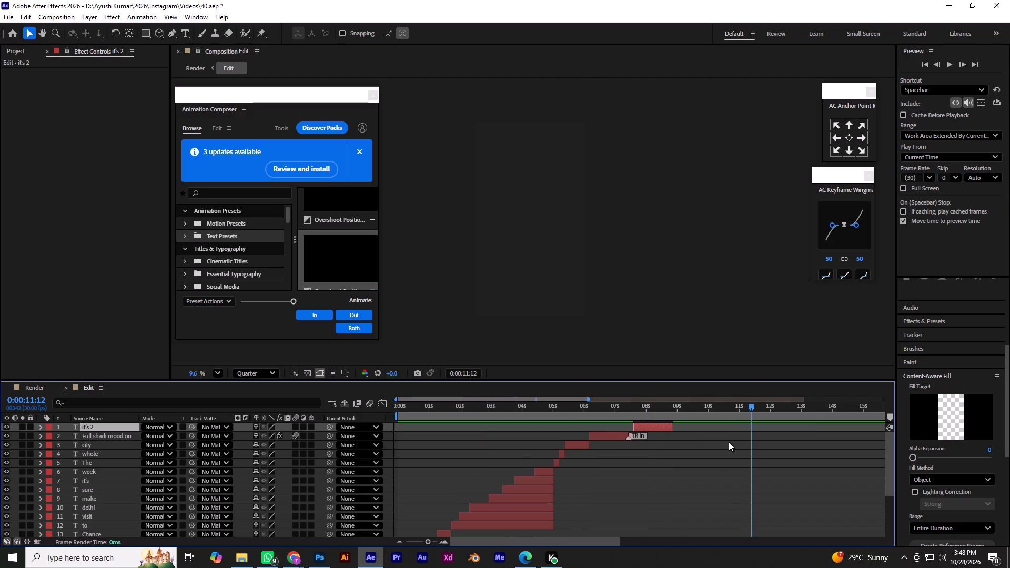
{"action": "left_click_drag", "start_coordinate": [673, 429], "coordinate": [753, 444]}
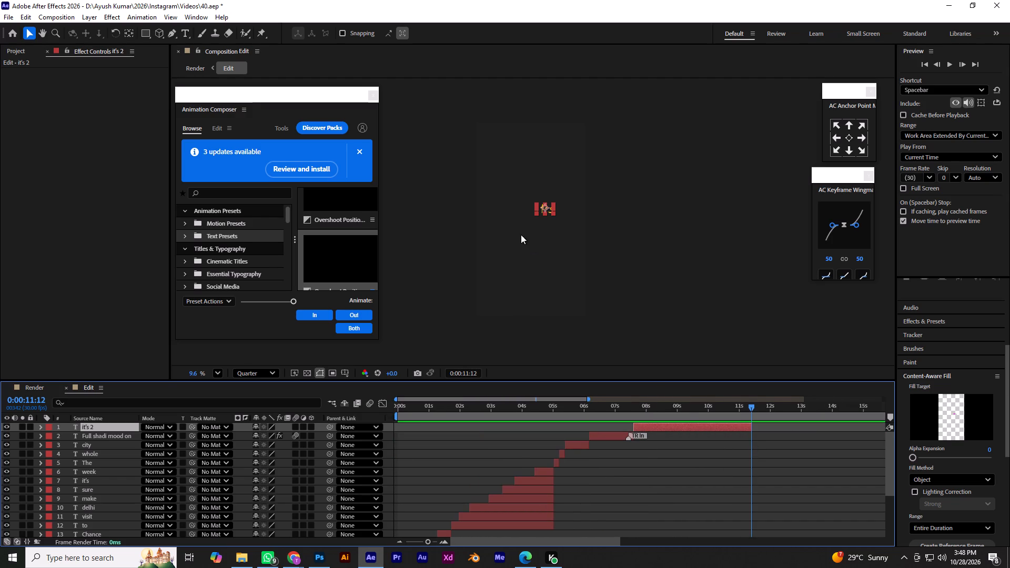
Change the font of the "it's 2" text layer to Quicksand Regular, matching the "Full shadi mood on" layer.
{"action": "left_click", "coordinate": [698, 458]}
{"action": "double_click", "coordinate": [544, 211]}
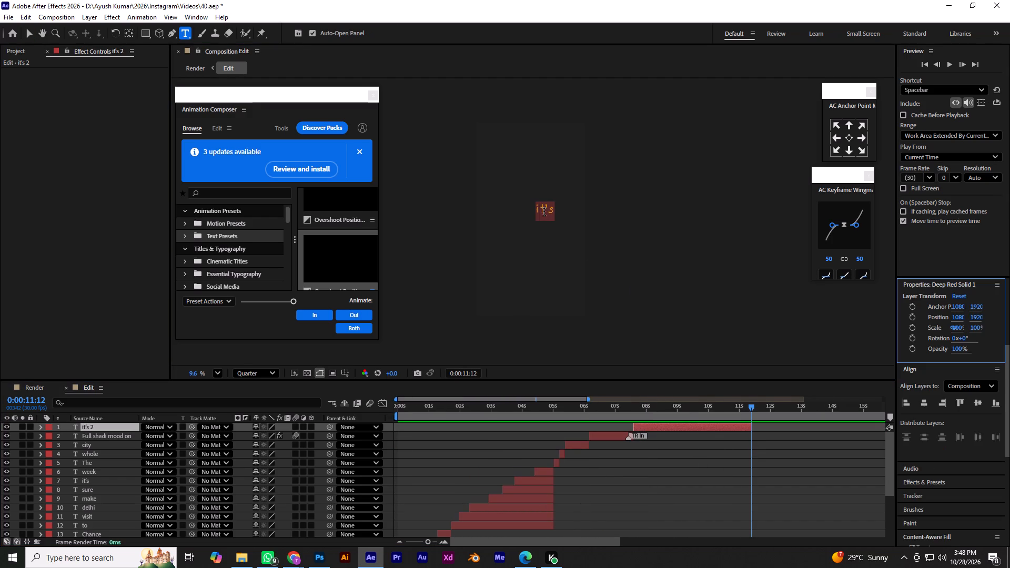
{"action": "left_click", "coordinate": [606, 433]}
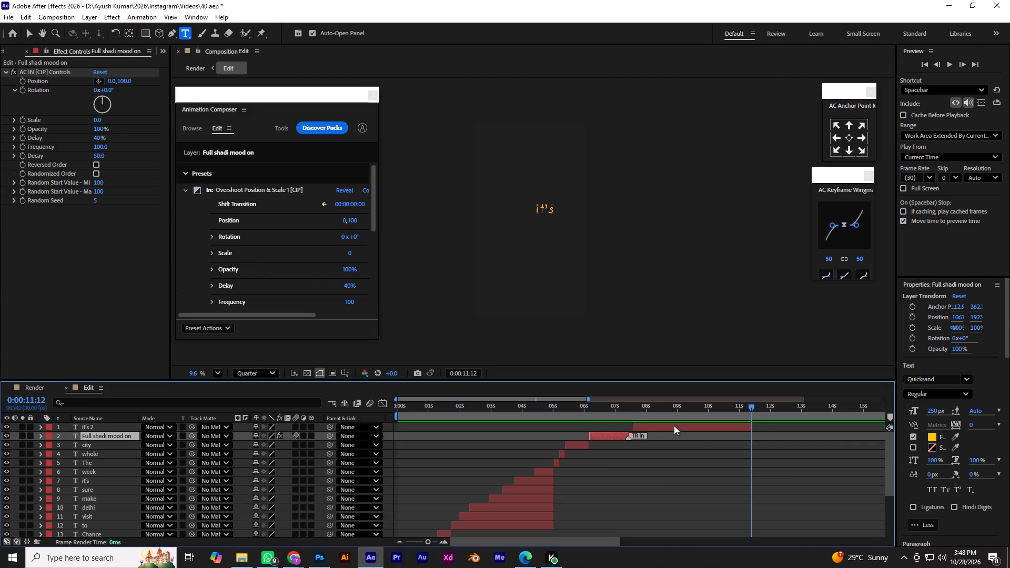
{"action": "left_click", "coordinate": [674, 425]}
{"action": "left_click", "coordinate": [941, 380]}
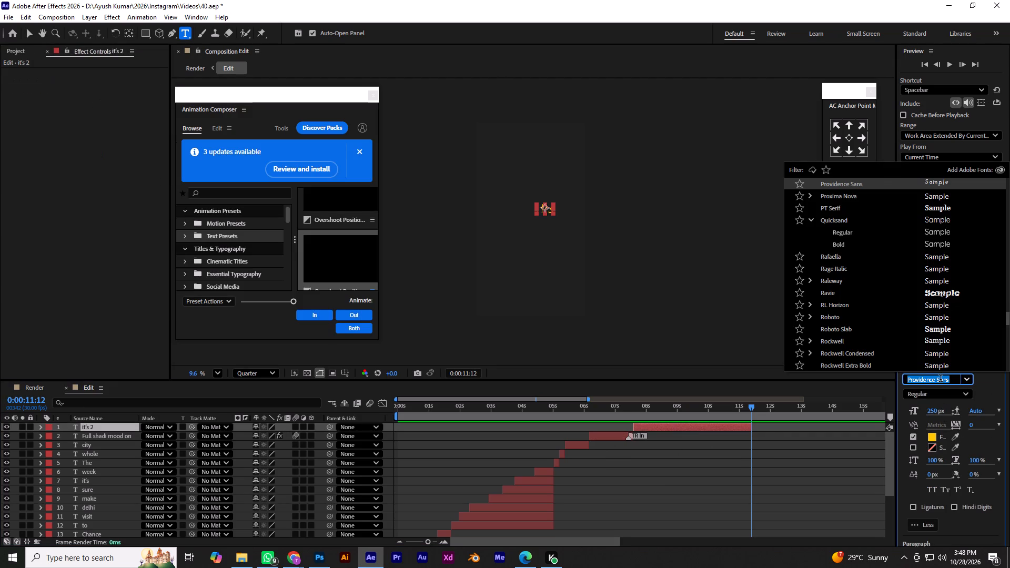
{"action": "type", "text": "qui"}
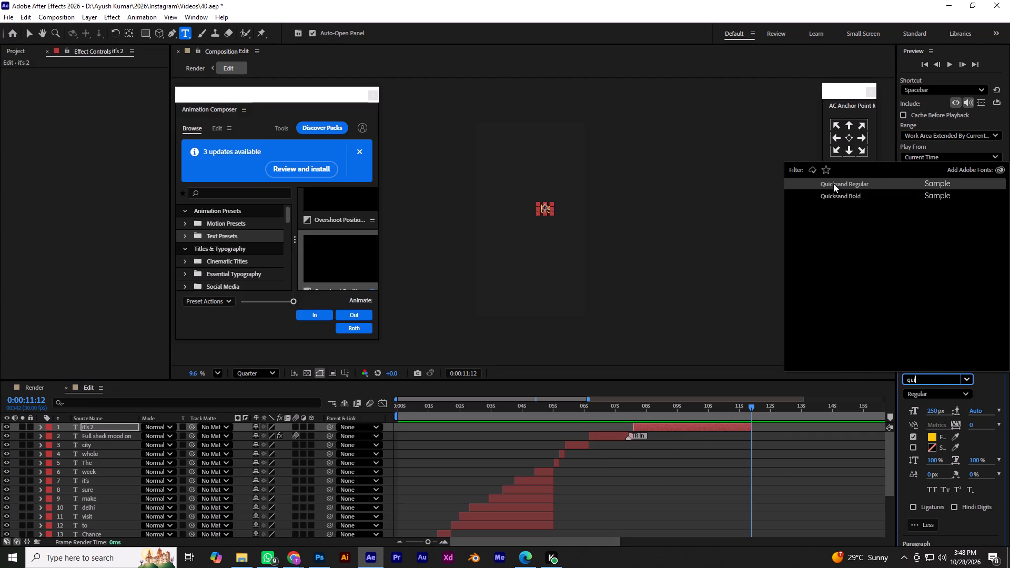
{"action": "left_click", "coordinate": [833, 184]}
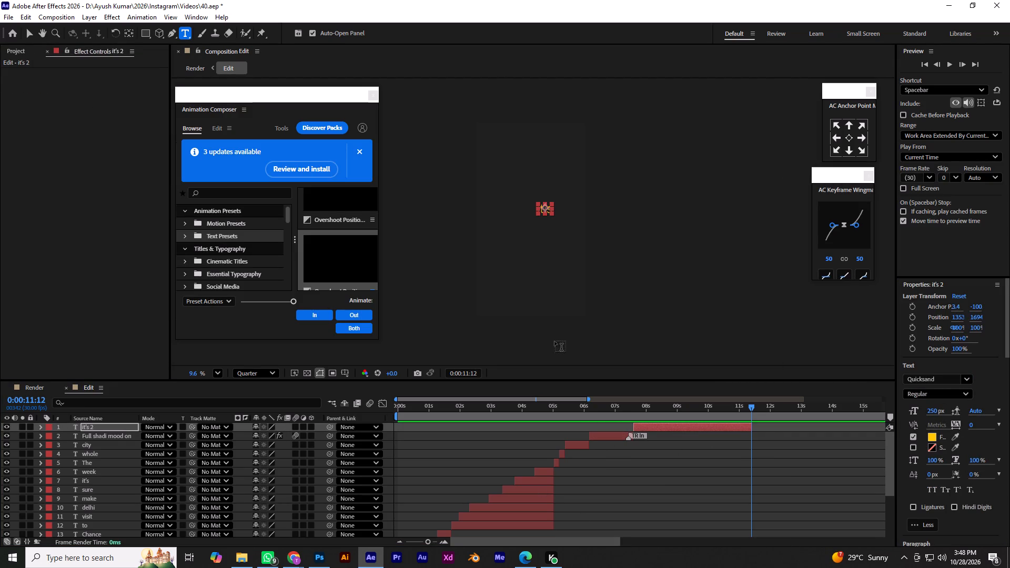
{"action": "scroll", "coordinate": [939, 531], "scroll_direction": "down", "scroll_amount": 2}
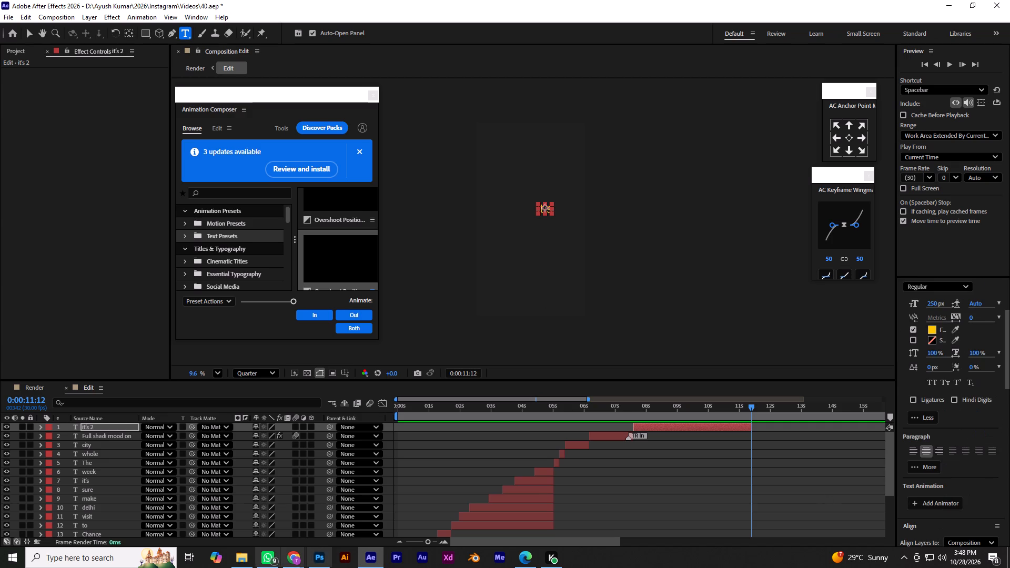
Switch to Chrome to check the wording and layout of the reference Instagram reel.
{"action": "left_click", "coordinate": [294, 553]}
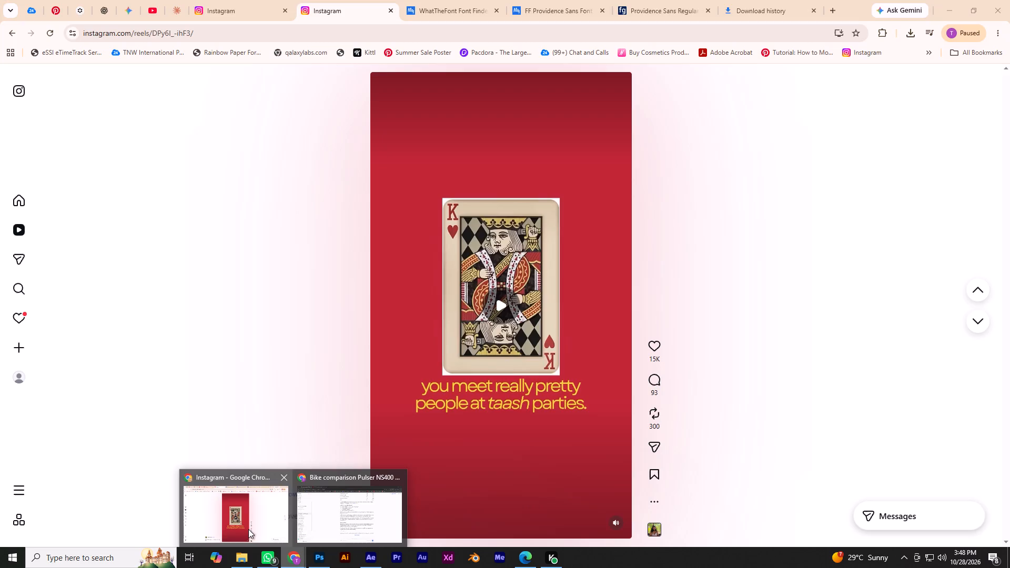
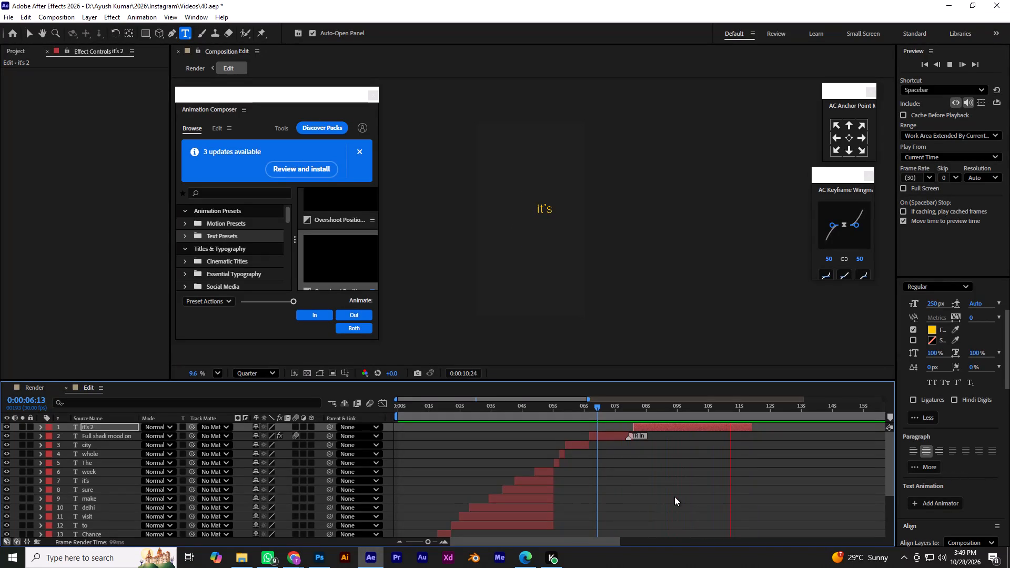
Replace the "it's 2" layer's text with the copied line "! Taash parties, pretty faces, and even prettier outfits", breaking it before "faces", and save.
{"action": "key", "text": "space"}
{"action": "double_click", "coordinate": [726, 426]}
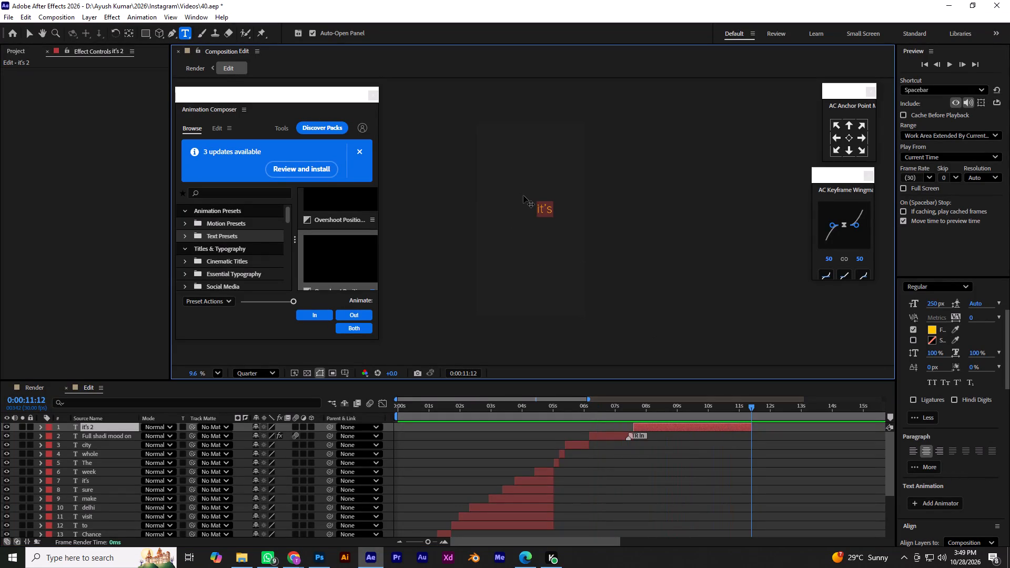
{"action": "key", "text": "ctrl+v"}
{"action": "left_click", "coordinate": [520, 207]}
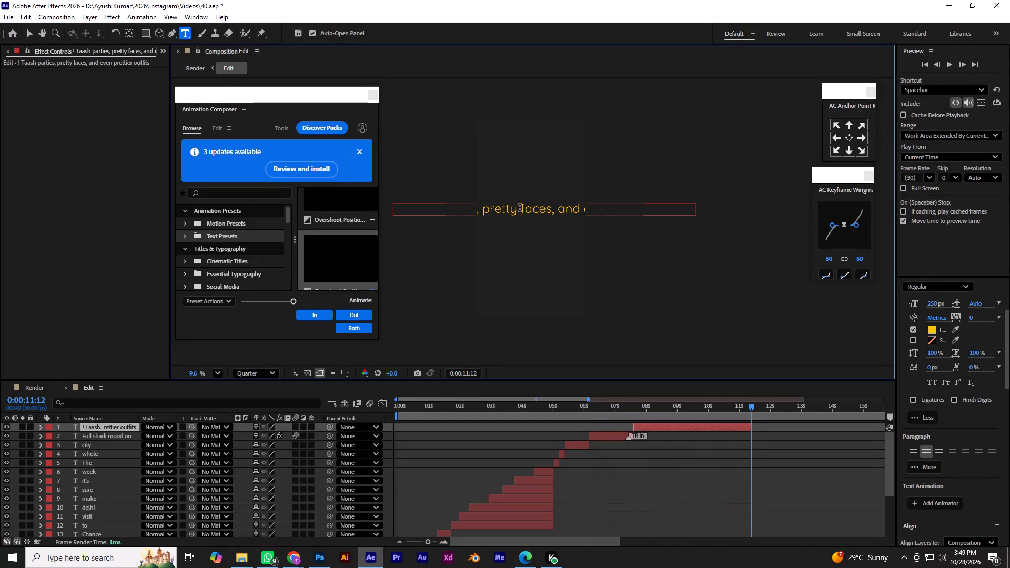
{"action": "key", "text": "BackSpace"}
{"action": "key", "text": "Return"}
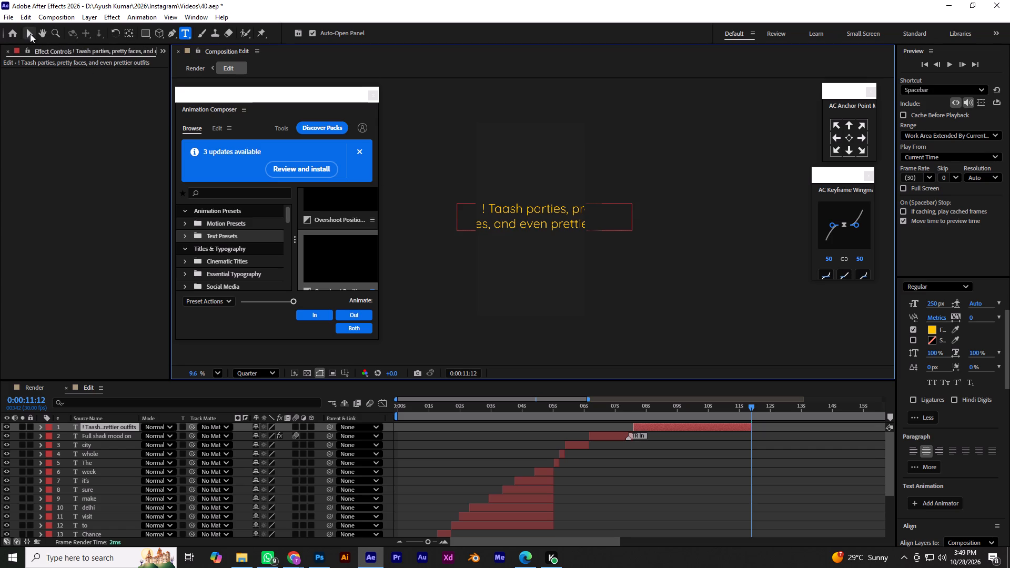
{"action": "left_click", "coordinate": [29, 33]}
{"action": "key", "text": "ctrl+s"}
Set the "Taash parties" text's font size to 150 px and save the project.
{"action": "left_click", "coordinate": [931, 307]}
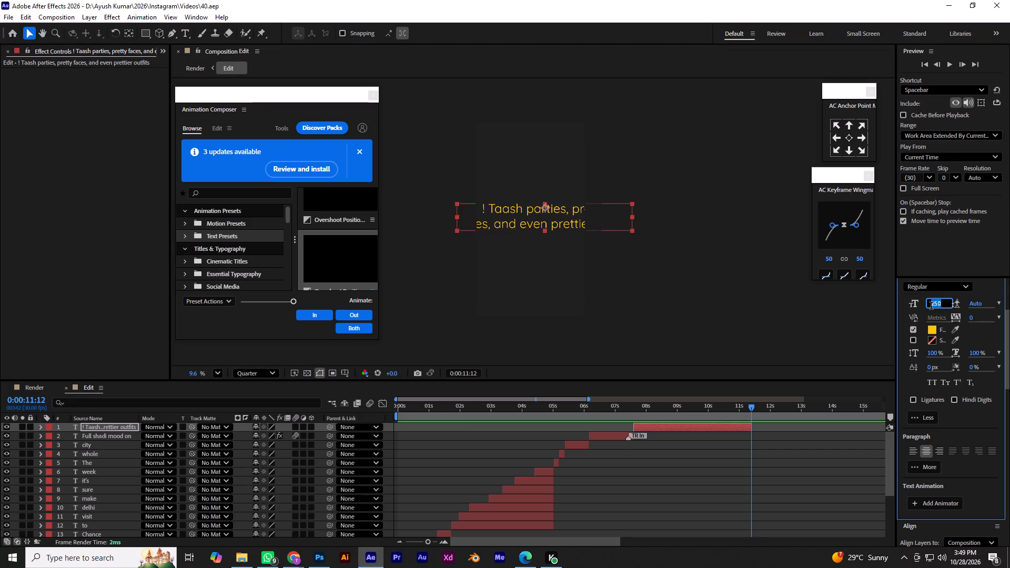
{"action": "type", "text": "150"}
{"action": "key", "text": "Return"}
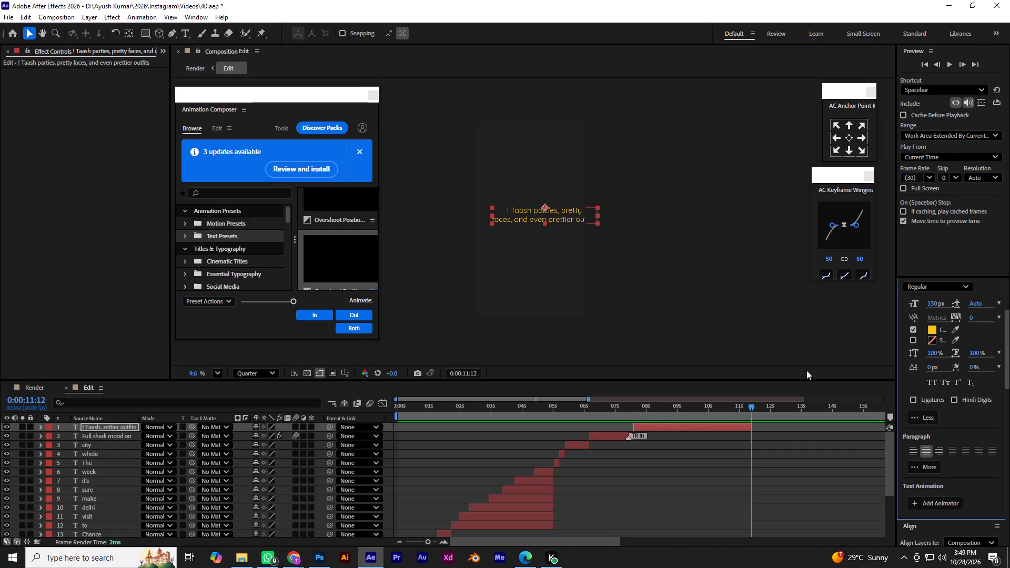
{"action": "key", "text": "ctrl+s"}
Align the "Taash parties" text layer to the composition's horizontal and vertical centre.
{"action": "scroll", "coordinate": [959, 515], "scroll_direction": "down", "scroll_amount": 3}
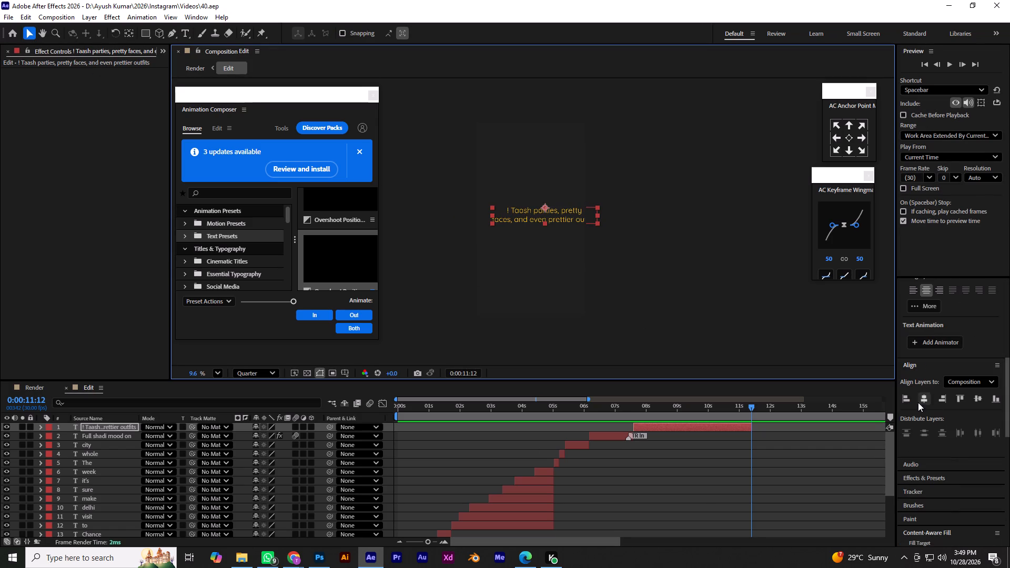
{"action": "left_click", "coordinate": [918, 402]}
{"action": "left_click", "coordinate": [978, 395]}
{"action": "left_click", "coordinate": [704, 259]}
Delete the leading exclamation mark and space so the text starts with "Taash parties".
{"action": "scroll", "coordinate": [567, 220], "scroll_direction": "up", "scroll_amount": 2, "text": "alt"}
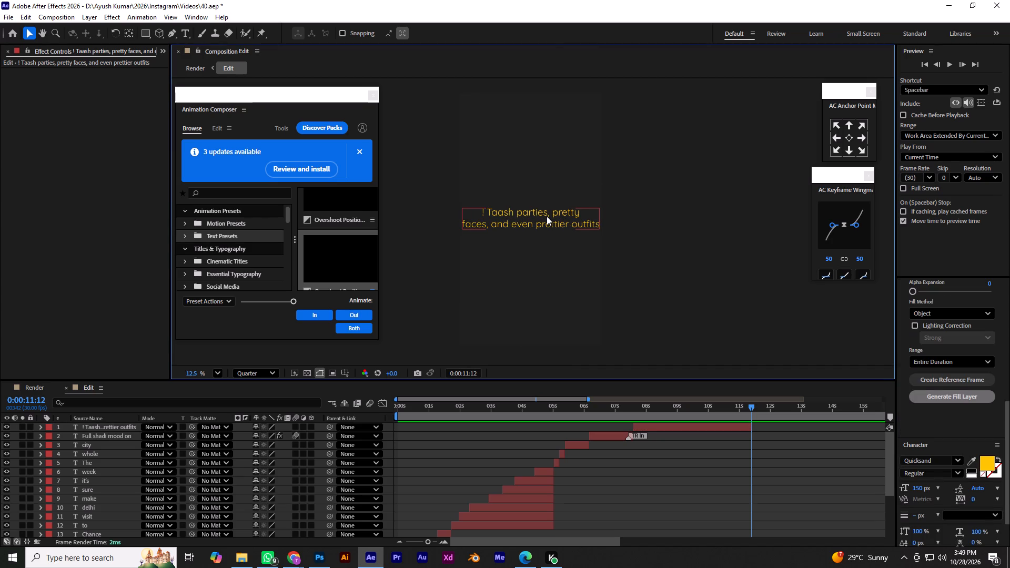
{"action": "scroll", "coordinate": [547, 216], "scroll_direction": "up", "scroll_amount": 4, "text": "alt"}
{"action": "scroll", "coordinate": [549, 238], "scroll_direction": "down", "scroll_amount": 3, "text": "alt"}
{"action": "left_click", "coordinate": [548, 219]}
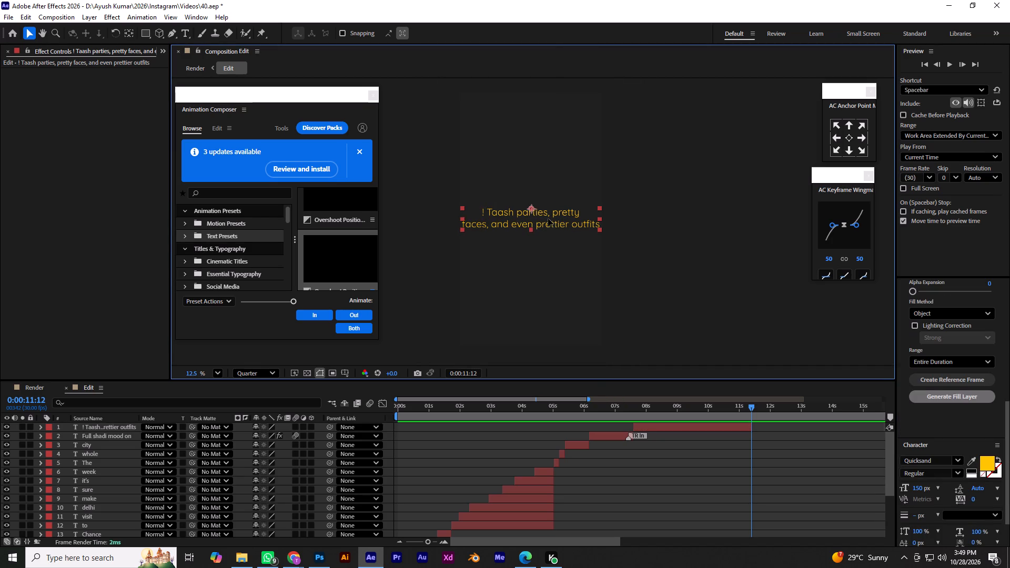
{"action": "double_click", "coordinate": [493, 220]}
{"action": "left_click_drag", "start_coordinate": [488, 210], "coordinate": [458, 214]}
{"action": "left_click", "coordinate": [484, 213]}
{"action": "left_click_drag", "start_coordinate": [488, 212], "coordinate": [475, 211]}
{"action": "key", "text": "BackSpace"}
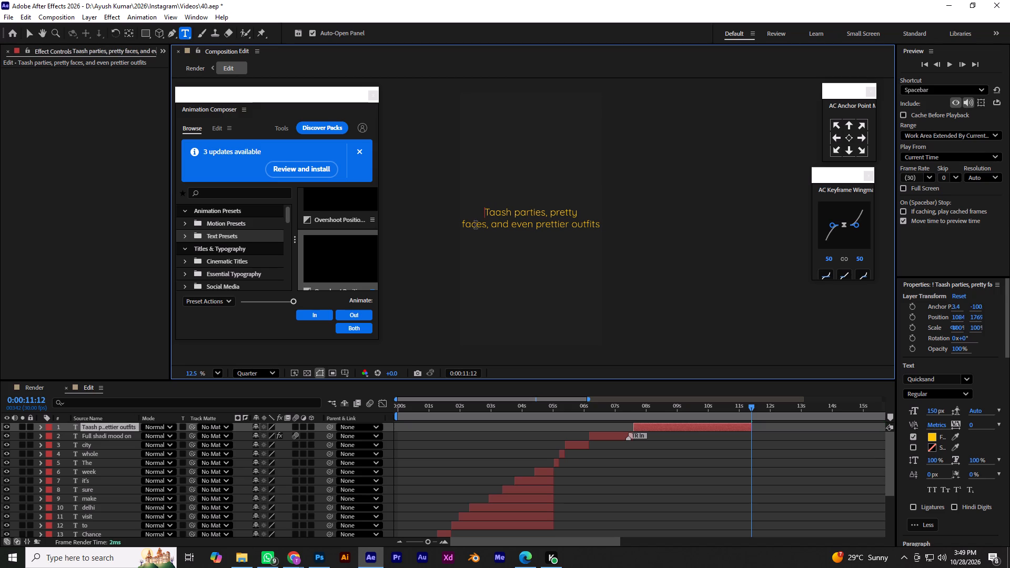
Move the line break so the first line ends at "faces," and the second starts at "and", and save the project.
{"action": "left_click", "coordinate": [459, 227]}
{"action": "key", "text": "BackSpace"}
{"action": "key", "text": "space"}
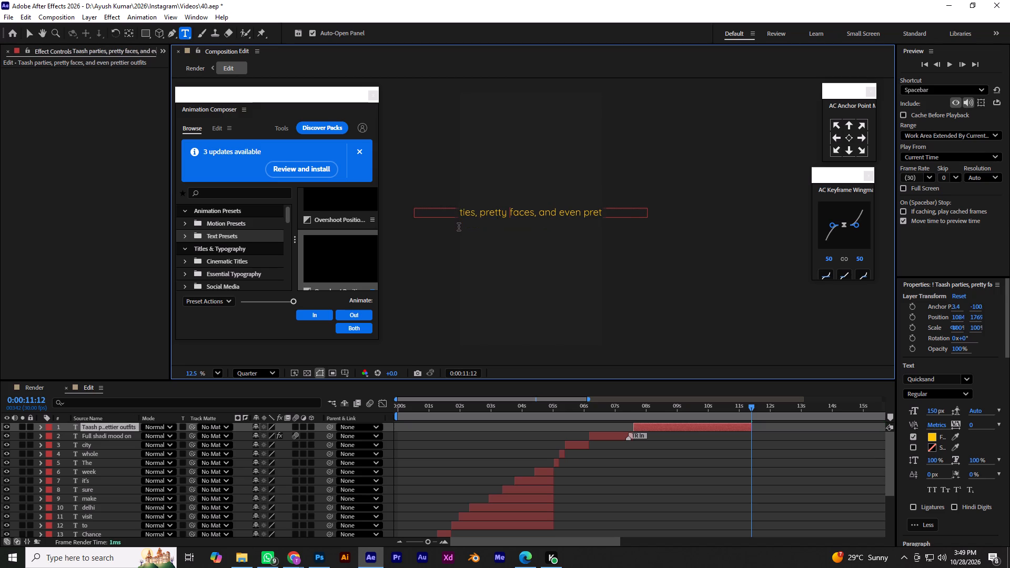
{"action": "left_click", "coordinate": [541, 214]}
{"action": "key", "text": "BackSpace"}
{"action": "key", "text": "Return"}
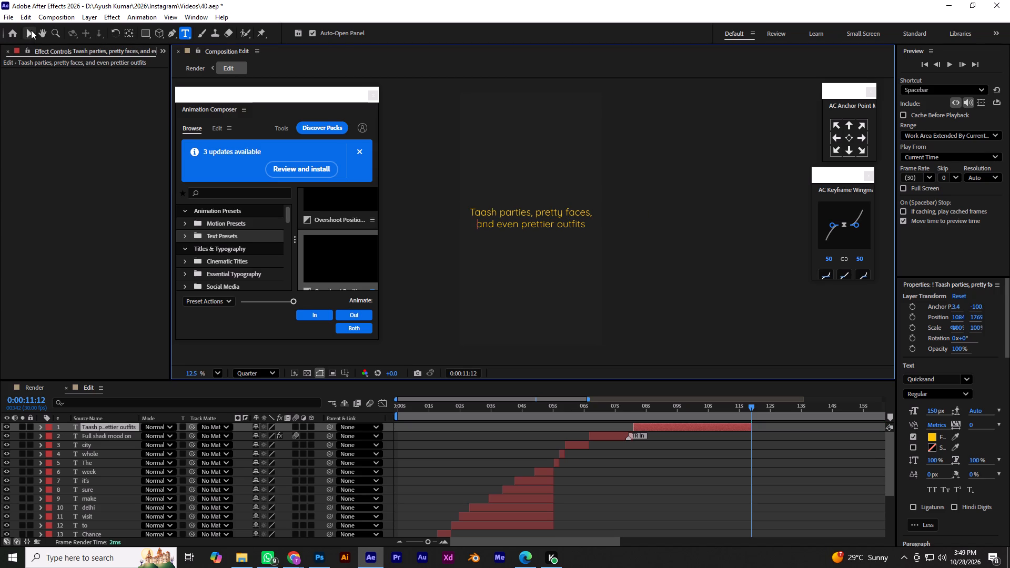
{"action": "left_click", "coordinate": [31, 30]}
{"action": "key", "text": "ctrl+s"}
Set the "Taash parties" text's font size to 120 px and save the project.
{"action": "scroll", "coordinate": [715, 268], "scroll_direction": "down", "scroll_amount": 1, "text": "alt"}
{"action": "left_click", "coordinate": [937, 412]}
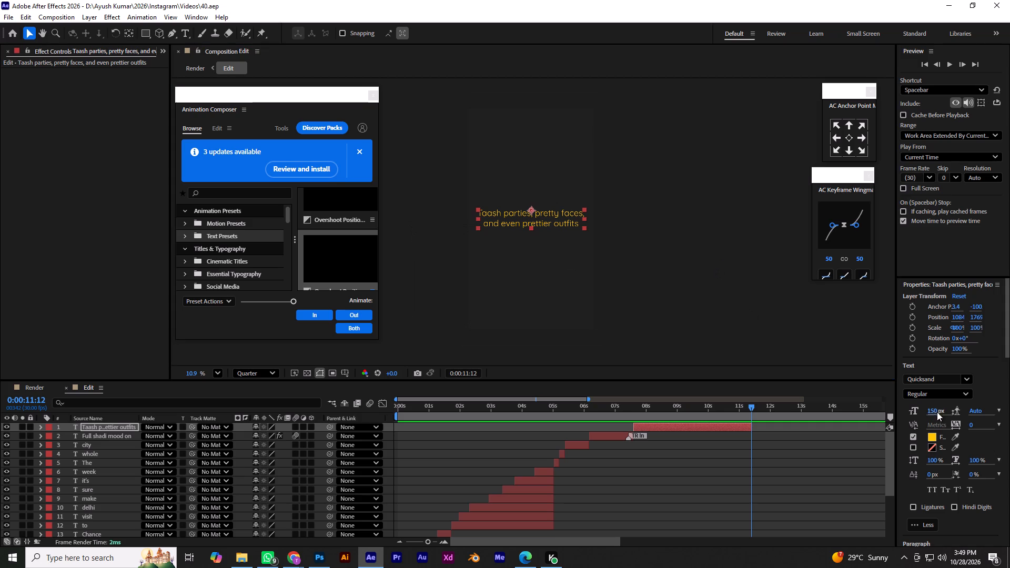
{"action": "type", "text": "120"}
{"action": "key", "text": "Return"}
{"action": "key", "text": "ctrl+s"}
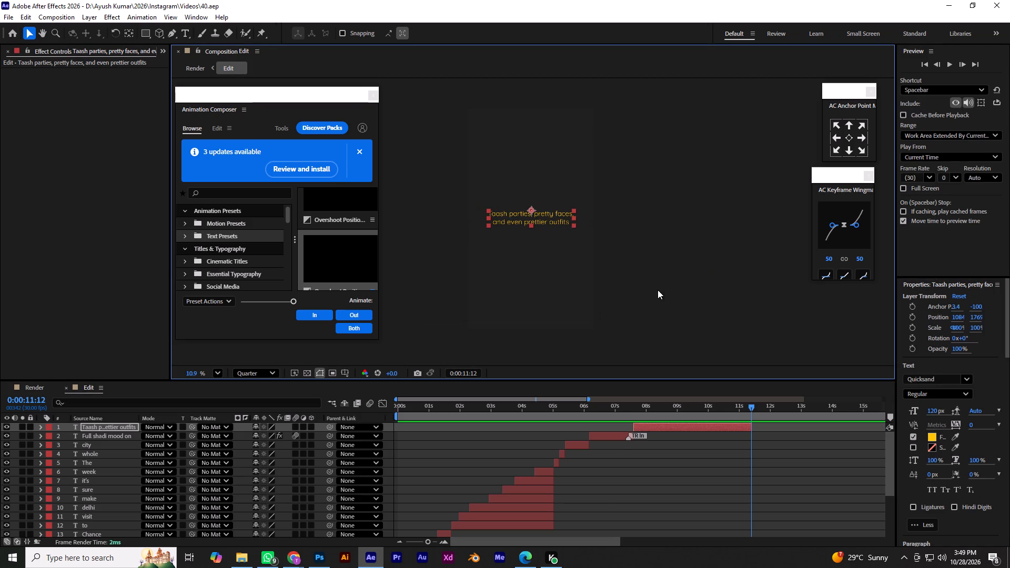
Centre the "Taash parties" layer's anchor point and move the text down to a Y position of about 2582.
{"action": "left_click", "coordinate": [218, 374]}
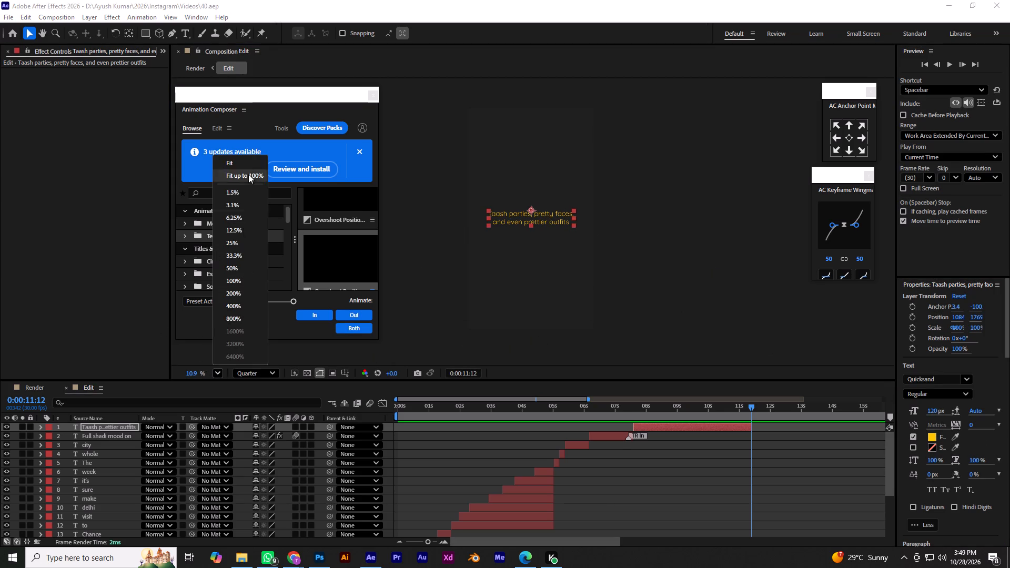
{"action": "left_click", "coordinate": [248, 174]}
{"action": "key", "text": "ctrl+s"}
{"action": "left_click", "coordinate": [706, 264]}
{"action": "left_click", "coordinate": [543, 222]}
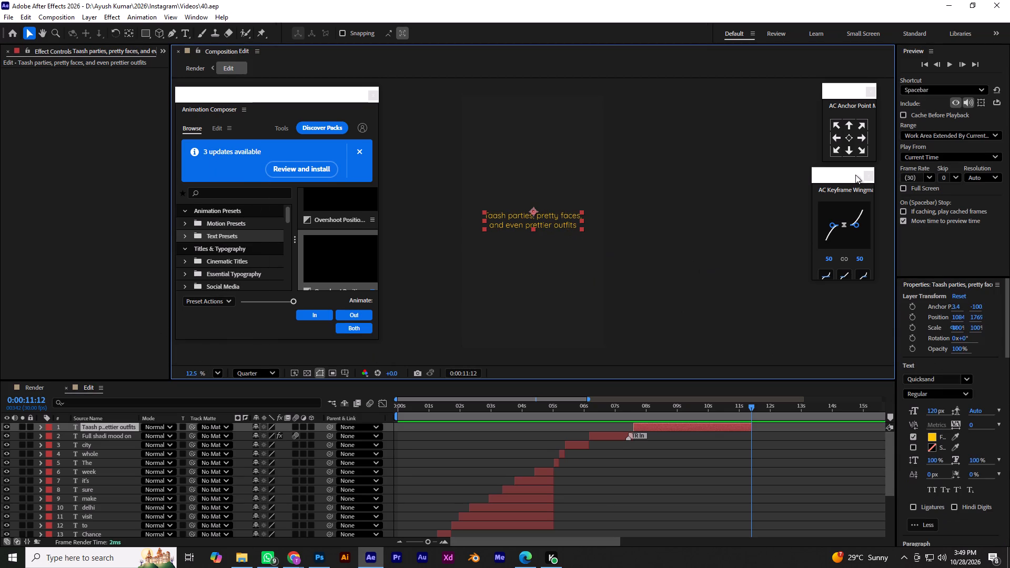
{"action": "left_click", "coordinate": [845, 140]}
{"action": "left_click_drag", "start_coordinate": [533, 224], "coordinate": [534, 293]}
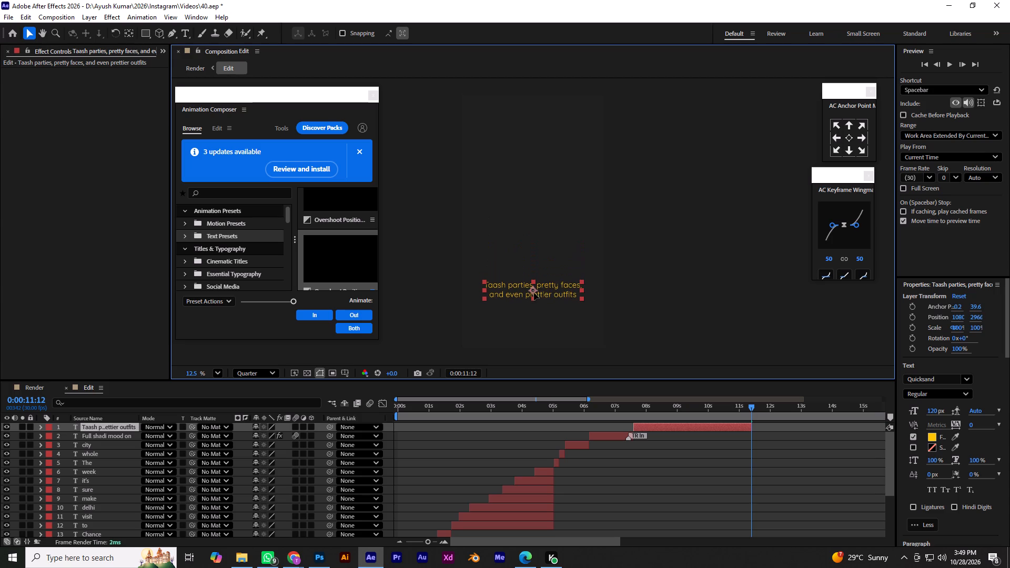
{"action": "left_click_drag", "start_coordinate": [534, 293], "coordinate": [533, 268]}
Preview the Edit composition from 0:00:04:10 and park the playhead at the "Taash parties" layer's end, 0:00:11:12.
{"action": "left_click_drag", "start_coordinate": [743, 402], "coordinate": [597, 428]}
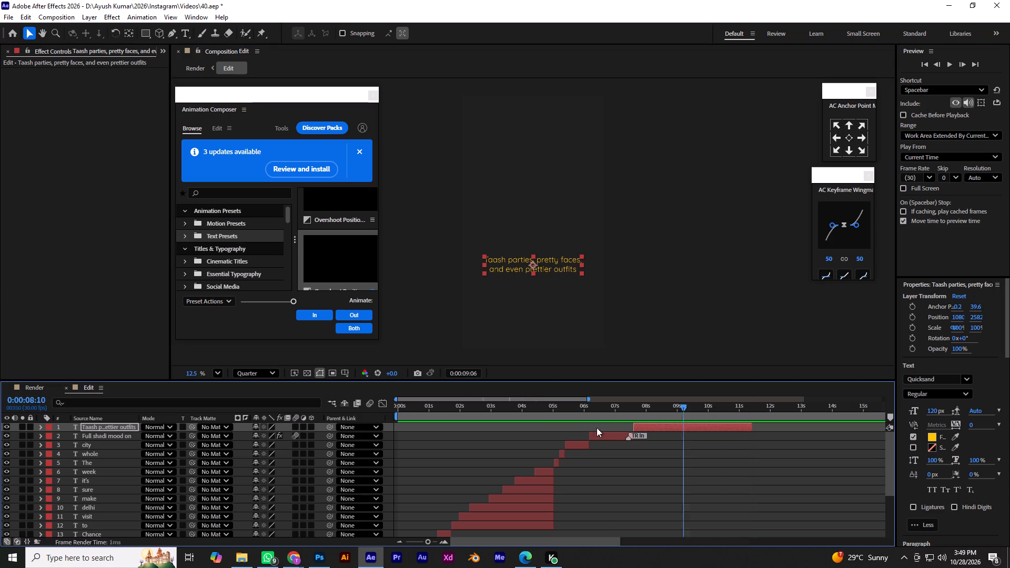
{"action": "left_click_drag", "start_coordinate": [597, 428], "coordinate": [532, 453]}
{"action": "key", "text": "space"}
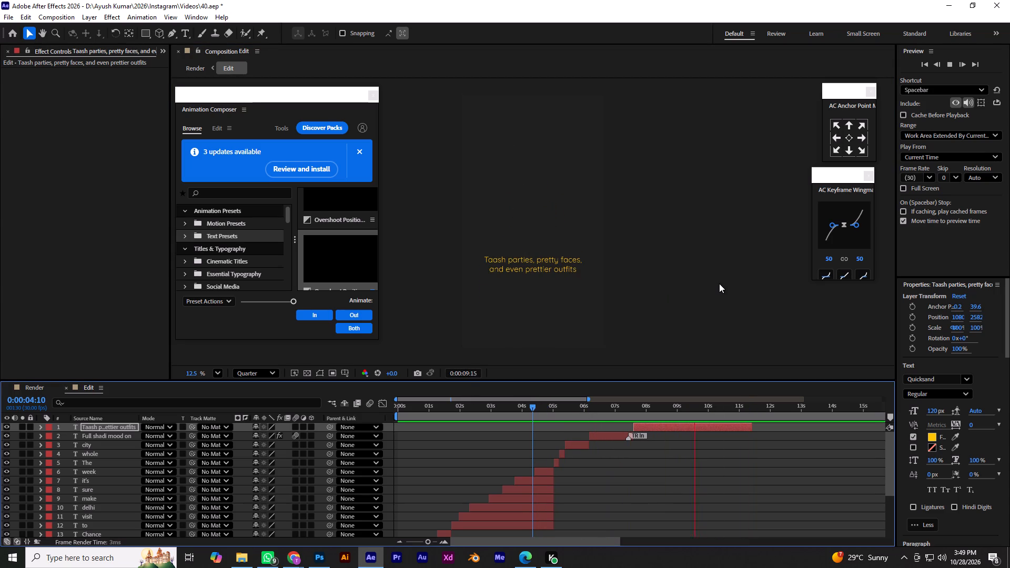
{"action": "key", "text": "space"}
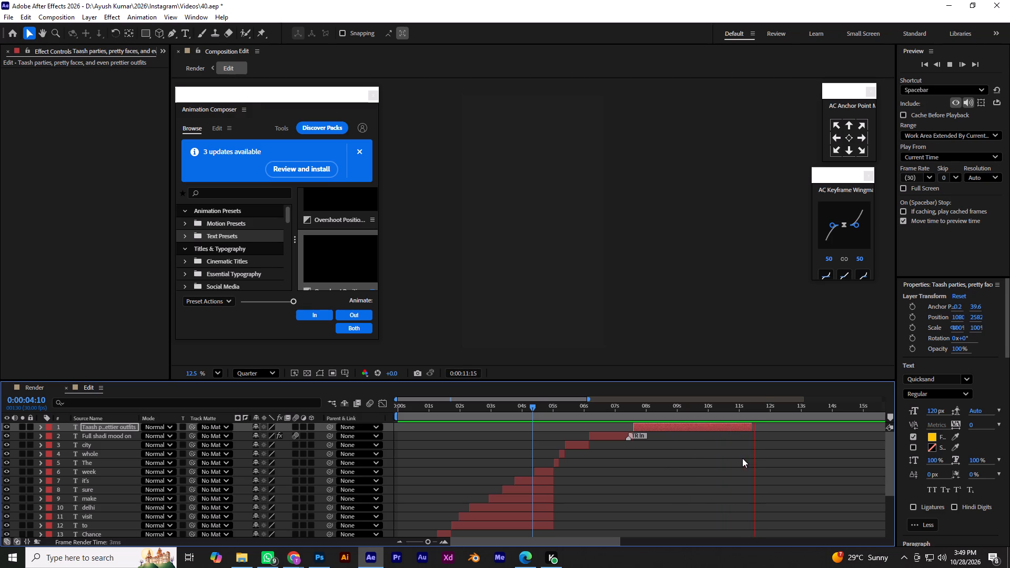
{"action": "left_click", "coordinate": [759, 412]}
{"action": "left_click_drag", "start_coordinate": [753, 404], "coordinate": [746, 404]}
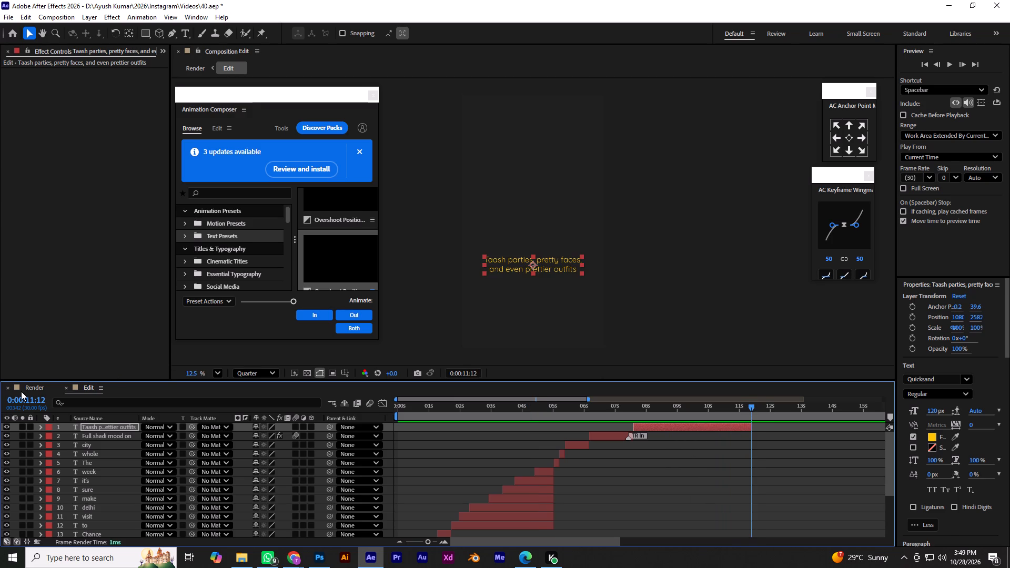
Preview the Render composition from the start to check the text over the red background.
{"action": "left_click", "coordinate": [29, 387]}
{"action": "scroll", "coordinate": [531, 442], "scroll_direction": "down", "scroll_amount": 2, "text": "alt"}
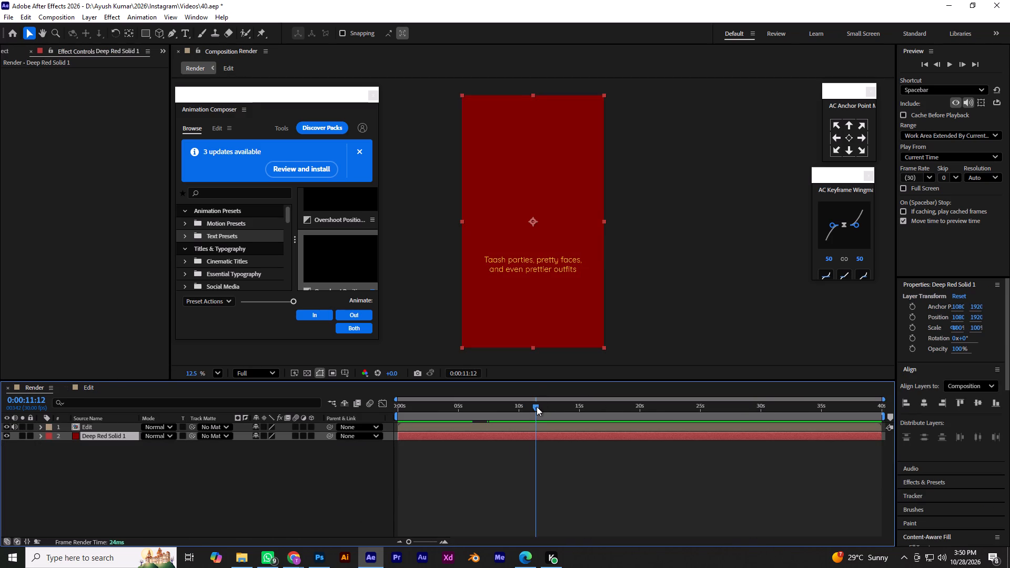
{"action": "left_click_drag", "start_coordinate": [537, 407], "coordinate": [353, 466]}
{"action": "key", "text": "space"}
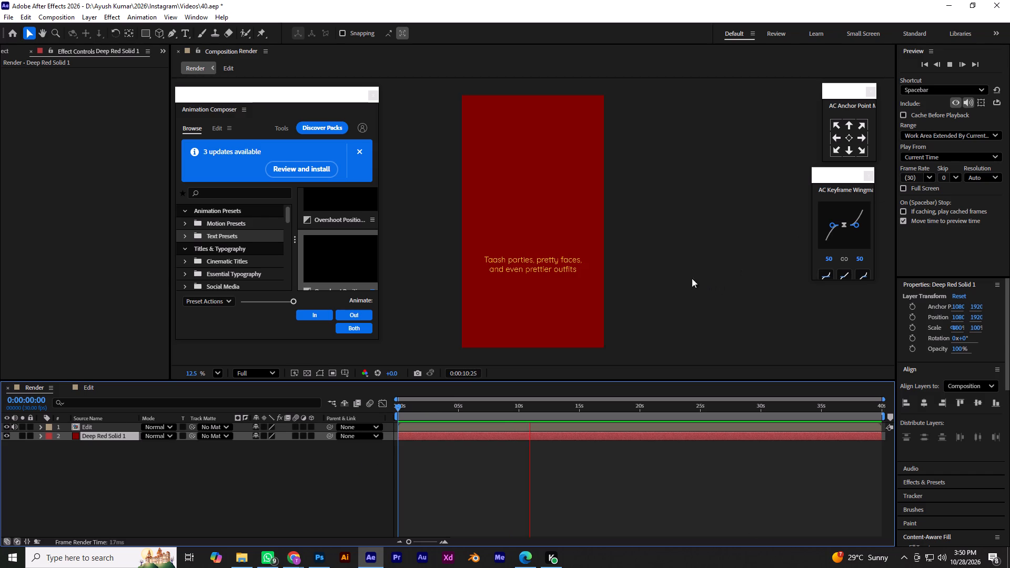
{"action": "key", "text": "space"}
Duplicate the "Taash parties" layer in the Edit composition, slide the copy to start at about 0:00:11:19, just after the original, and preview it.
{"action": "left_click", "coordinate": [103, 388]}
{"action": "scroll", "coordinate": [752, 428], "scroll_direction": "up", "scroll_amount": 1, "text": "alt"}
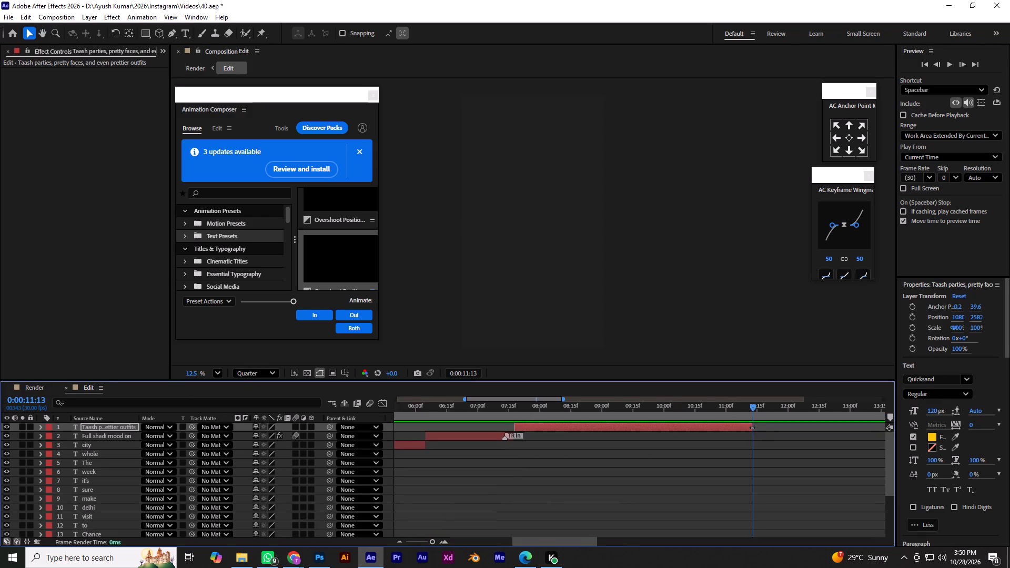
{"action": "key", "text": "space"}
{"action": "left_click_drag", "start_coordinate": [759, 435], "coordinate": [632, 464]}
{"action": "key", "text": "ctrl+d"}
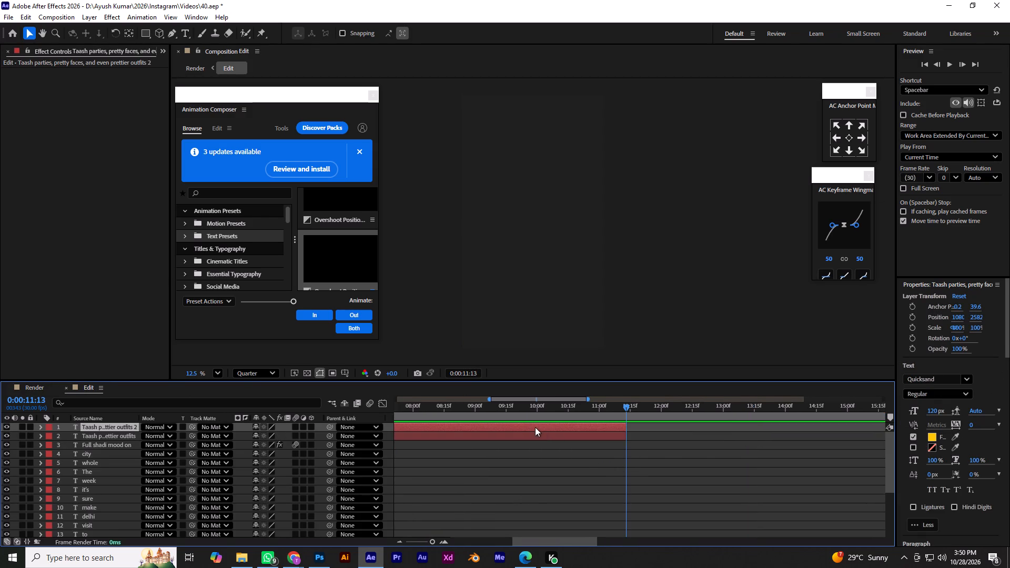
{"action": "left_click_drag", "start_coordinate": [529, 426], "coordinate": [783, 428]}
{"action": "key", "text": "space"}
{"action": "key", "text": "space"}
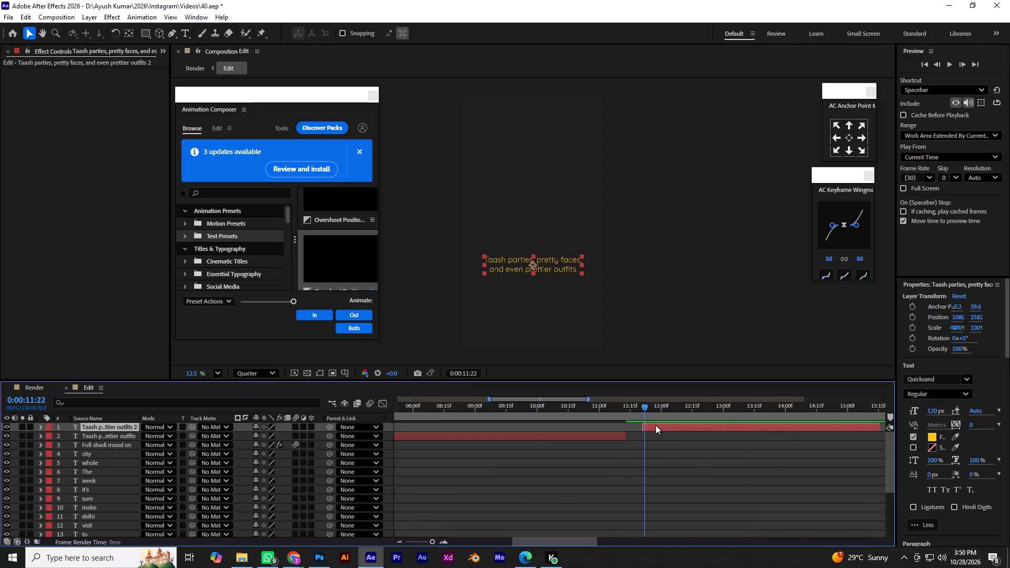
{"action": "left_click", "coordinate": [655, 425]}
{"action": "left_click_drag", "start_coordinate": [645, 412], "coordinate": [627, 414]}
{"action": "left_click_drag", "start_coordinate": [638, 406], "coordinate": [629, 409]}
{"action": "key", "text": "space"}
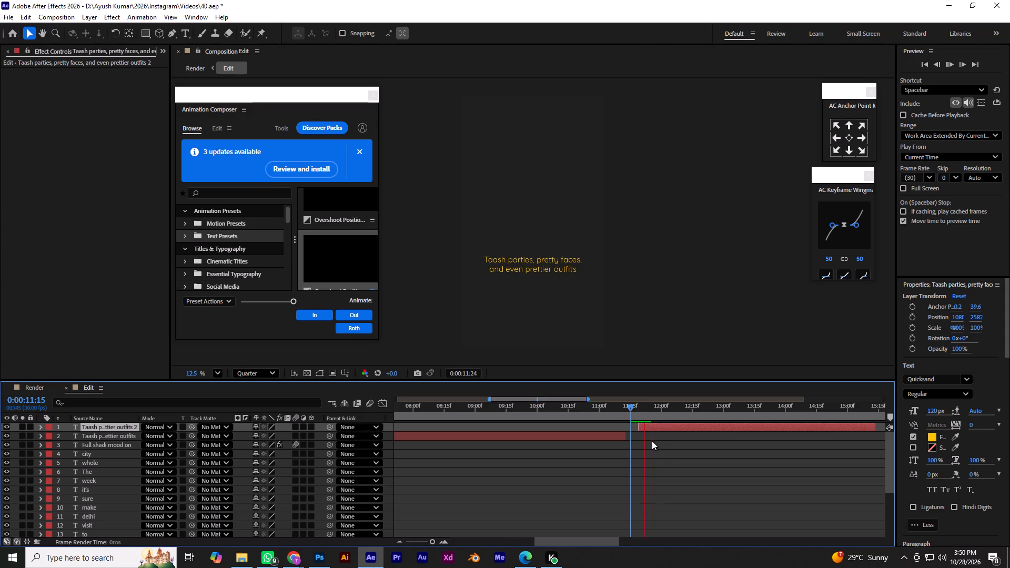
{"action": "scroll", "coordinate": [665, 452], "scroll_direction": "down", "scroll_amount": 1, "text": "alt"}
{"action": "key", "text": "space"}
Switch to Chrome and play the Diwali reel to check which text line follows and its timing, pausing it there.
{"action": "left_click", "coordinate": [291, 564]}
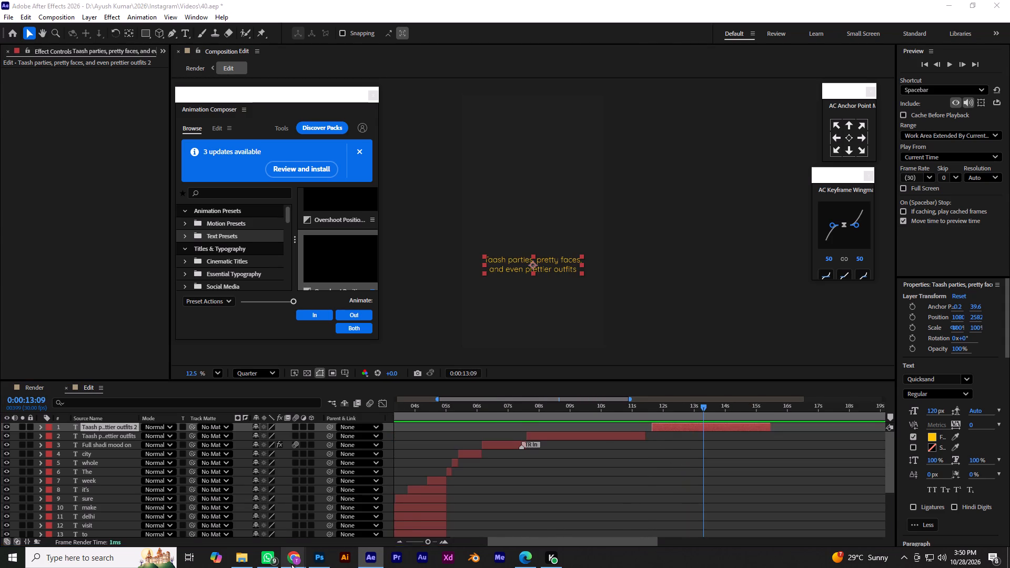
{"action": "left_click", "coordinate": [259, 527]}
{"action": "left_click", "coordinate": [504, 256]}
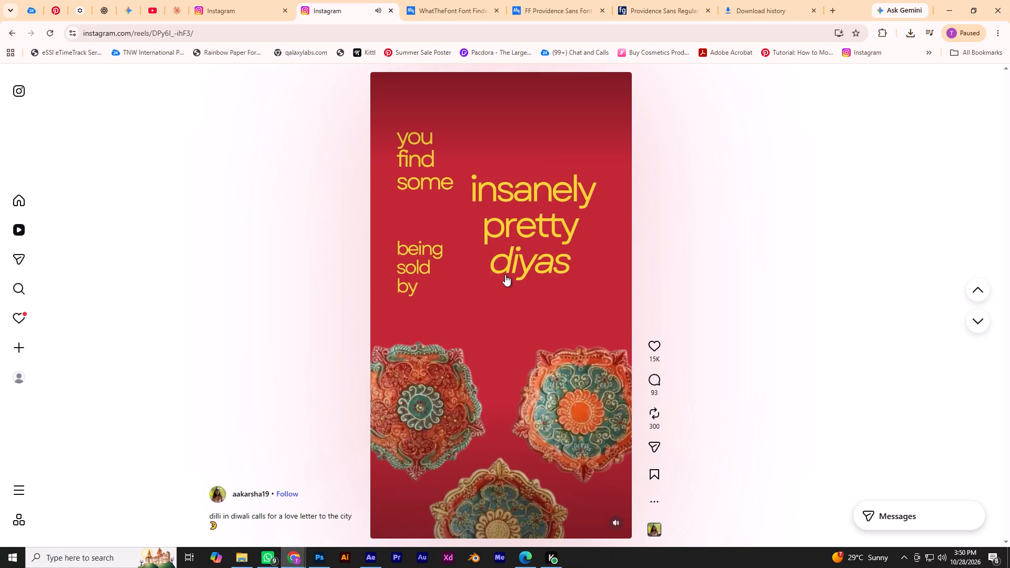
{"action": "left_click", "coordinate": [505, 275]}
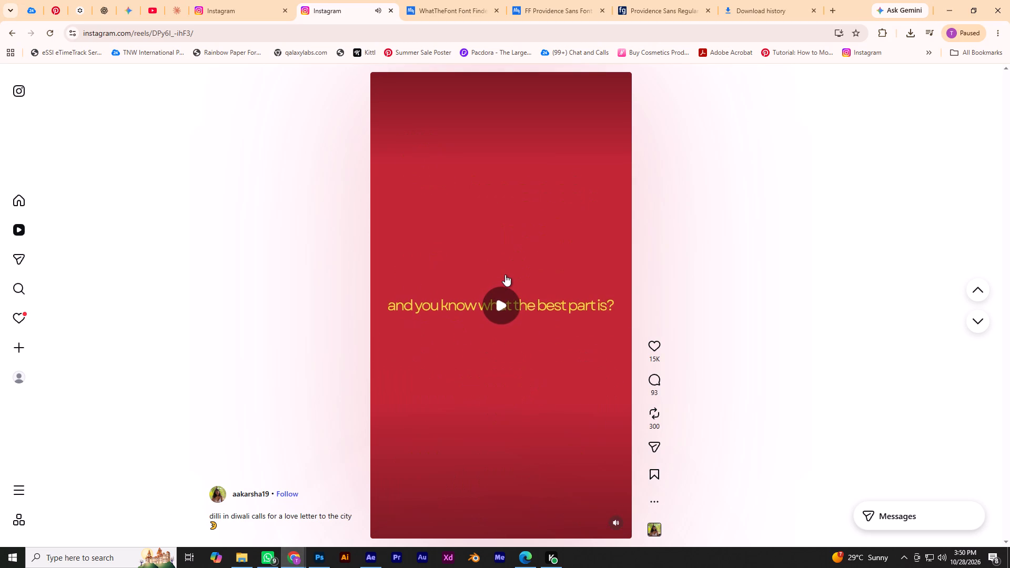
{"action": "left_click", "coordinate": [533, 562]}
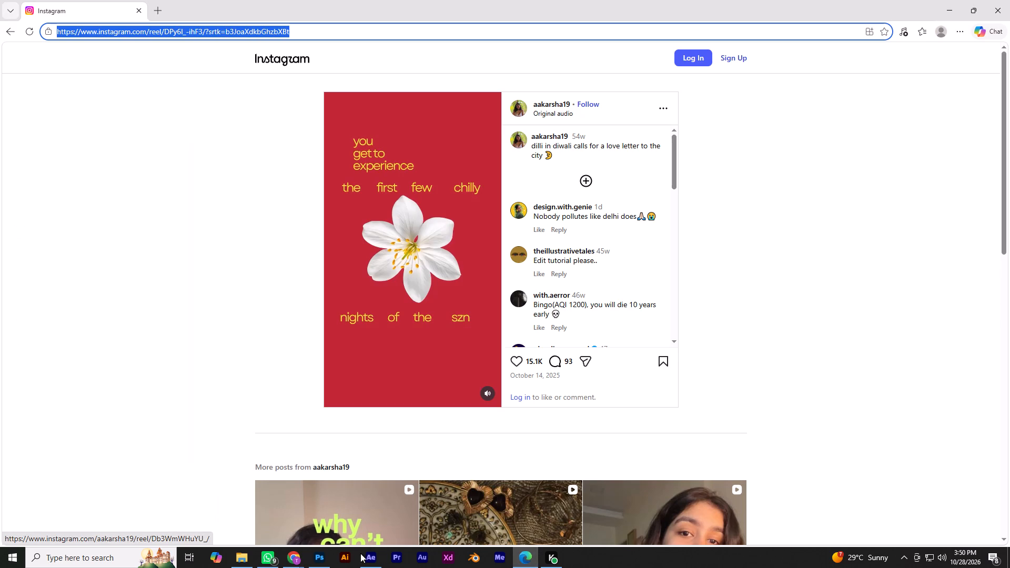
Return to After Effects and preview the Edit composition from 0:00:11:11 to check the duplicated text's timing.
{"action": "left_click", "coordinate": [369, 557]}
{"action": "left_click_drag", "start_coordinate": [700, 407], "coordinate": [643, 425]}
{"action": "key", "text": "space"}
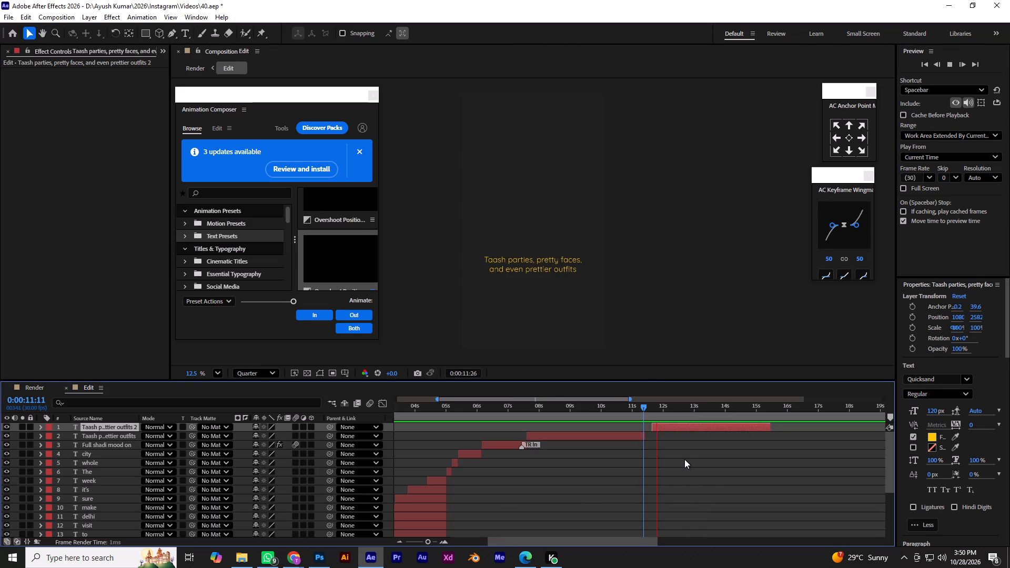
{"action": "scroll", "coordinate": [715, 480], "scroll_direction": "down", "scroll_amount": 1, "text": "alt"}
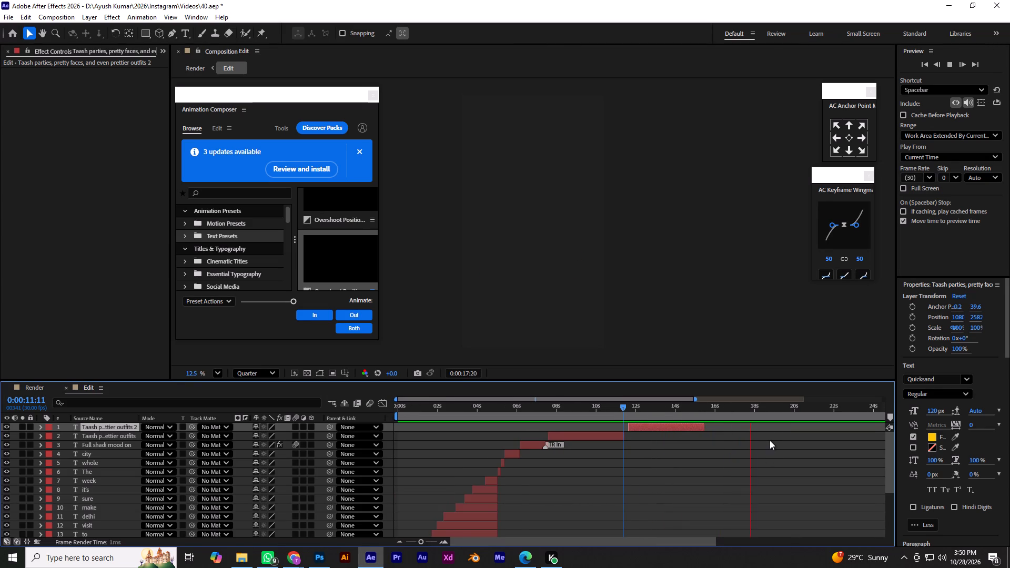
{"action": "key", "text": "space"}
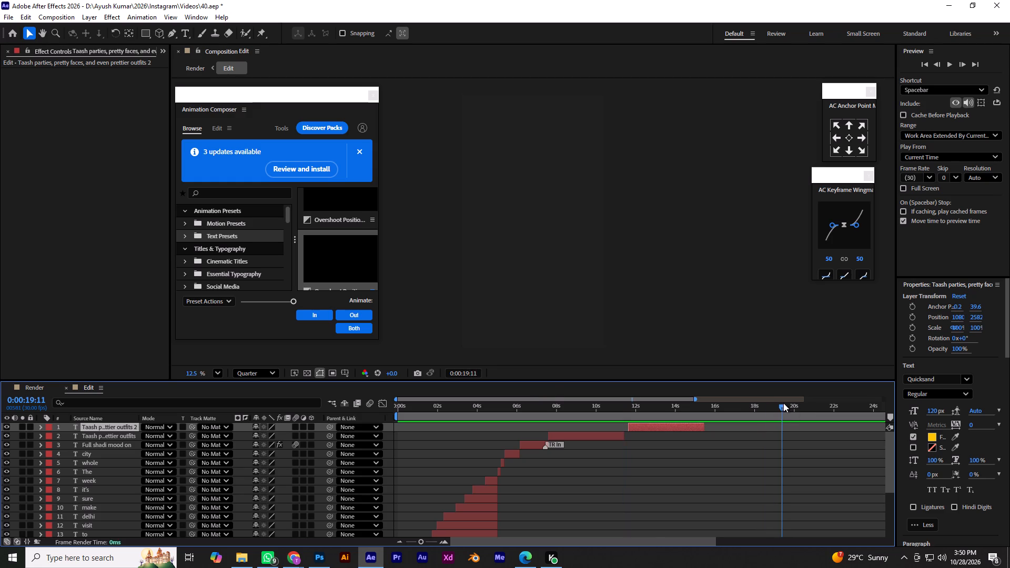
Replay from 0:00:11:09, stop at 0:00:14:13, trim the duplicated text layer's end to that time, and save the project.
{"action": "left_click_drag", "start_coordinate": [772, 408], "coordinate": [622, 444]}
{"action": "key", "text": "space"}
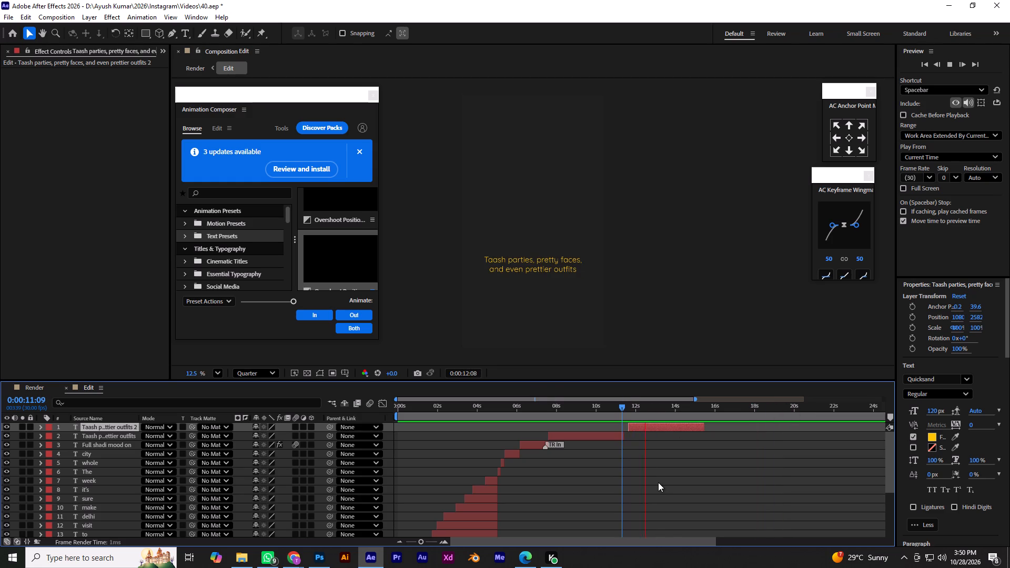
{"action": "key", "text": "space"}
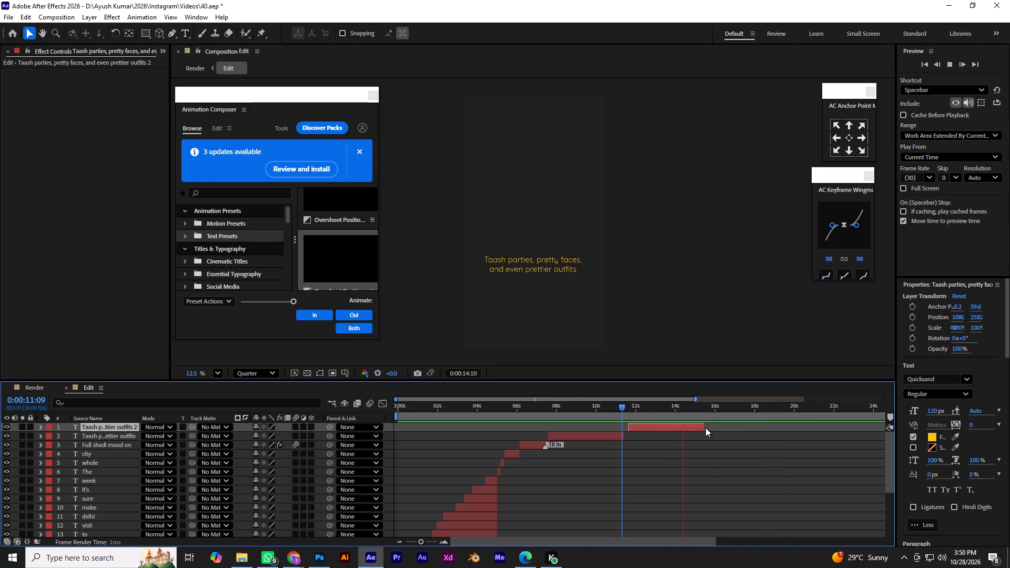
{"action": "left_click_drag", "start_coordinate": [704, 427], "coordinate": [684, 434]}
{"action": "key", "text": "ctrl+s"}
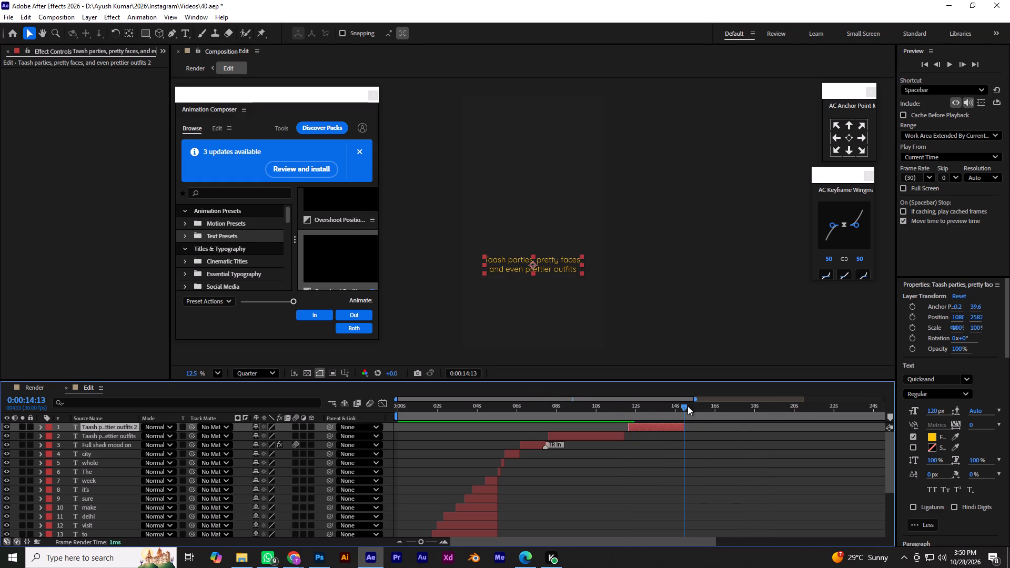
{"action": "key", "text": "ctrl+s"}
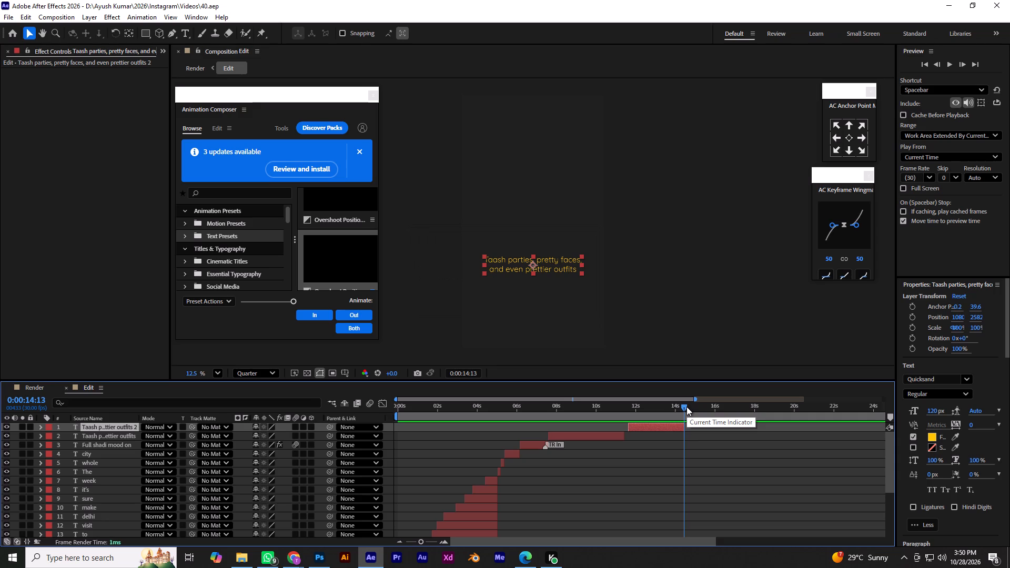
Move the playhead to 0:00:12:05 and switch to File Explorer.
{"action": "left_click_drag", "start_coordinate": [686, 407], "coordinate": [641, 417]}
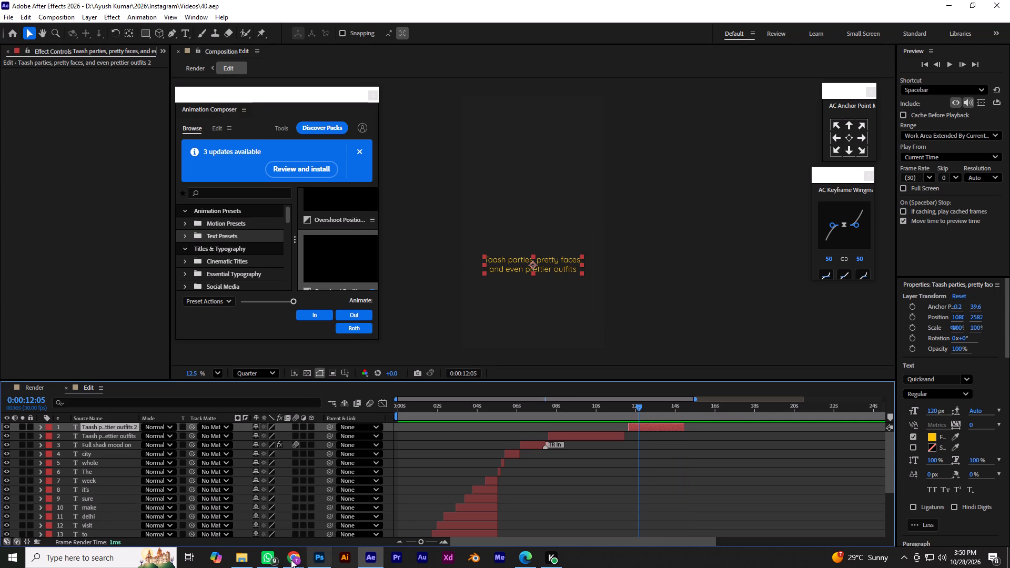
{"action": "left_click", "coordinate": [239, 563]}
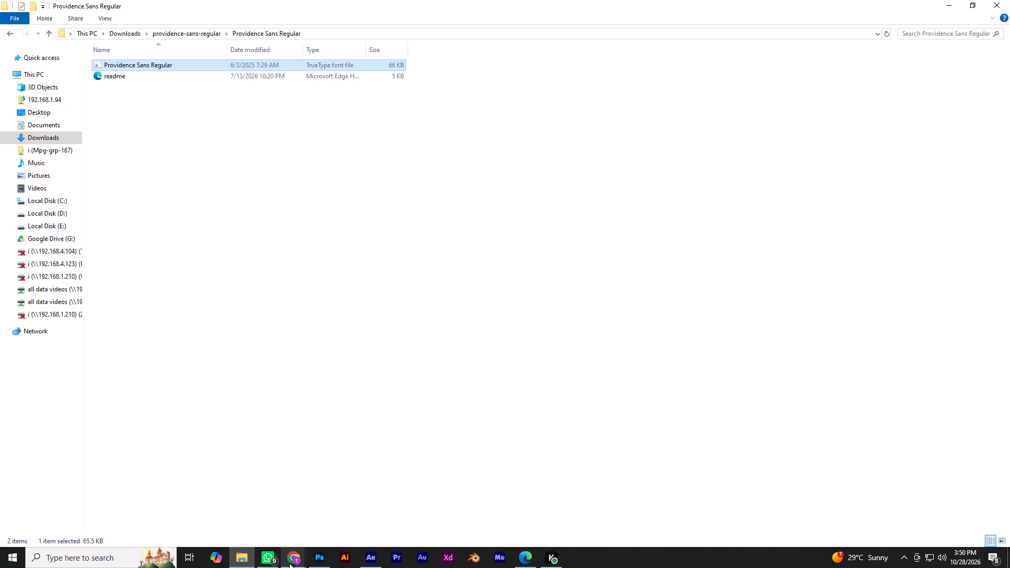
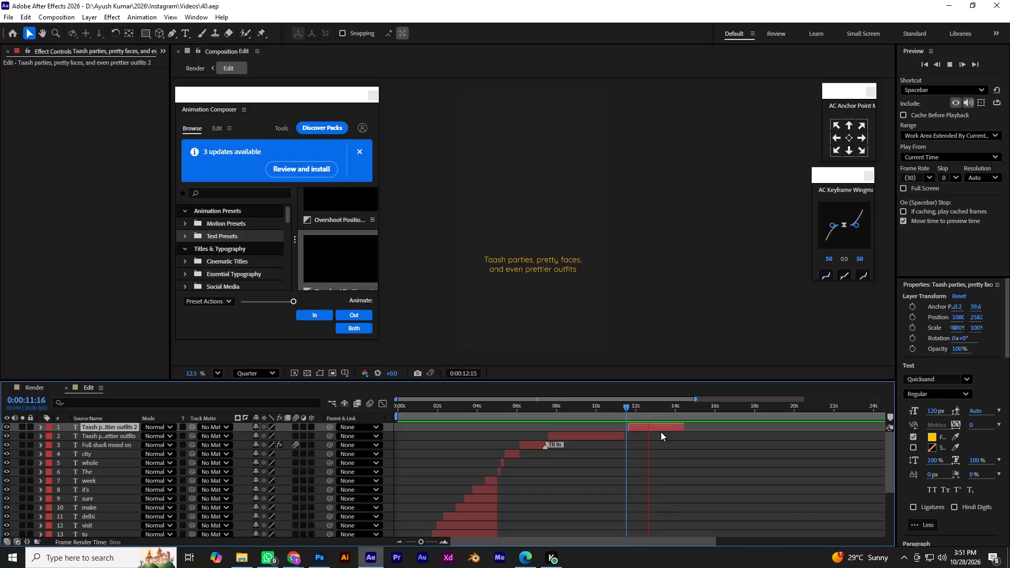
Stop the preview and split the duplicated "Taash parties" layer at 0:00:12:28.
{"action": "key", "text": "space"}
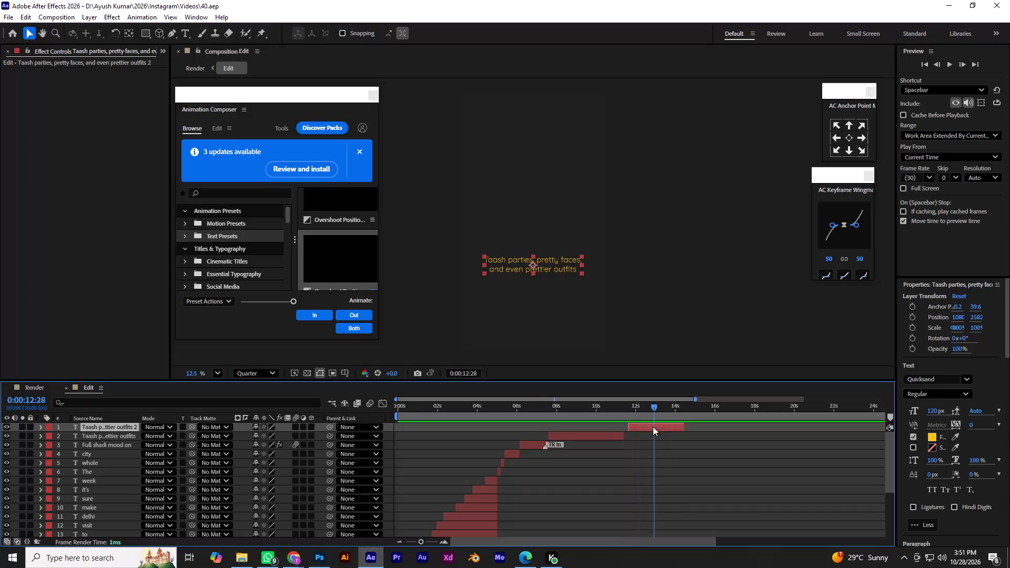
{"action": "key", "text": "ctrl+shift+d"}
Replace the first split part's text with "From dreamy diyas se laikar", breaking the line after "dreamy", and save the project.
{"action": "left_click", "coordinate": [643, 431]}
{"action": "left_click_drag", "start_coordinate": [652, 409], "coordinate": [644, 412]}
{"action": "double_click", "coordinate": [648, 439]}
{"action": "key", "text": "ctrl+v"}
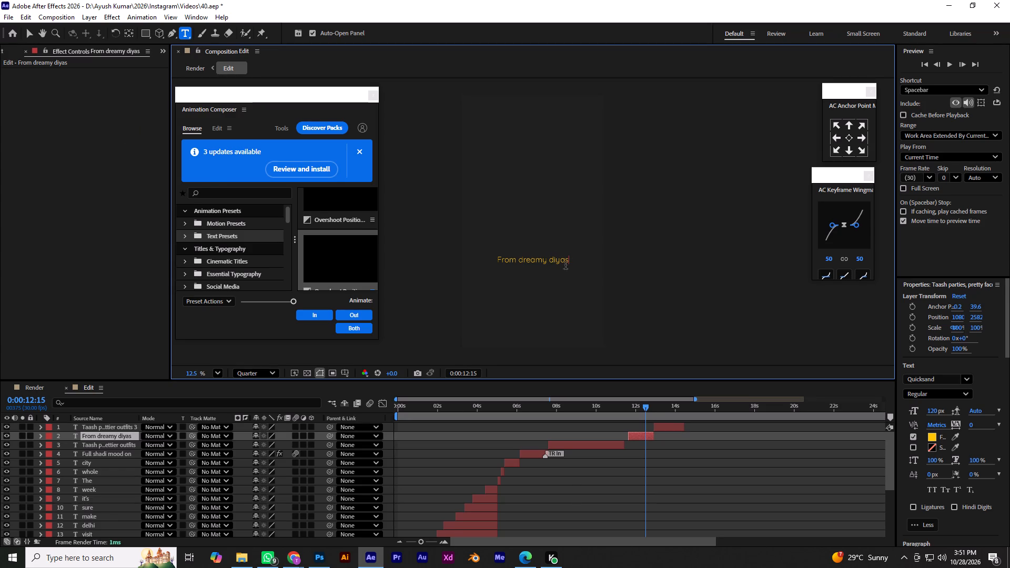
{"action": "key", "text": "space"}
{"action": "type", "text": "se"}
{"action": "key", "text": "space"}
{"action": "type", "text": "laikar"}
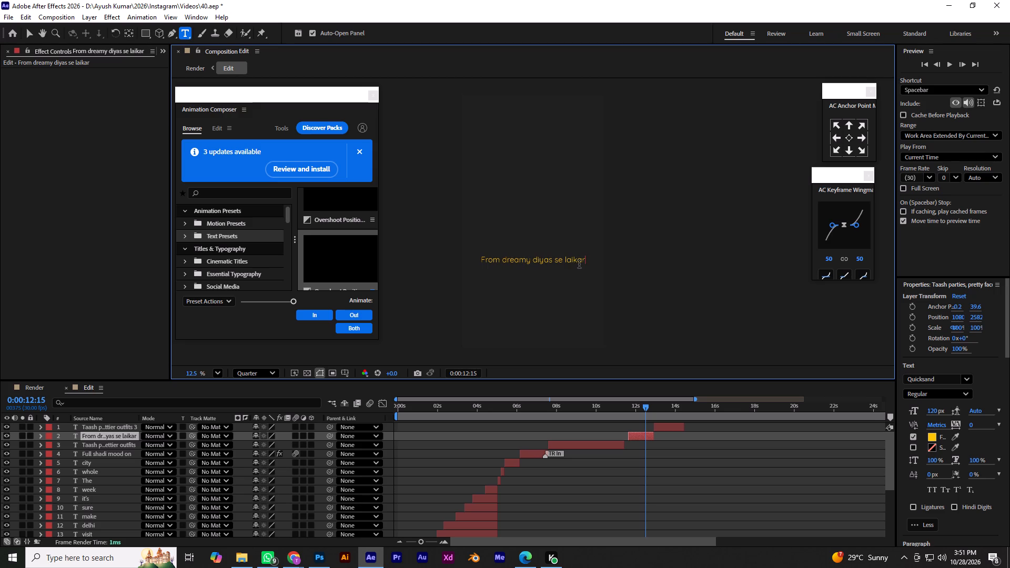
{"action": "left_click", "coordinate": [532, 256]}
{"action": "key", "text": "BackSpace"}
{"action": "key", "text": "Return"}
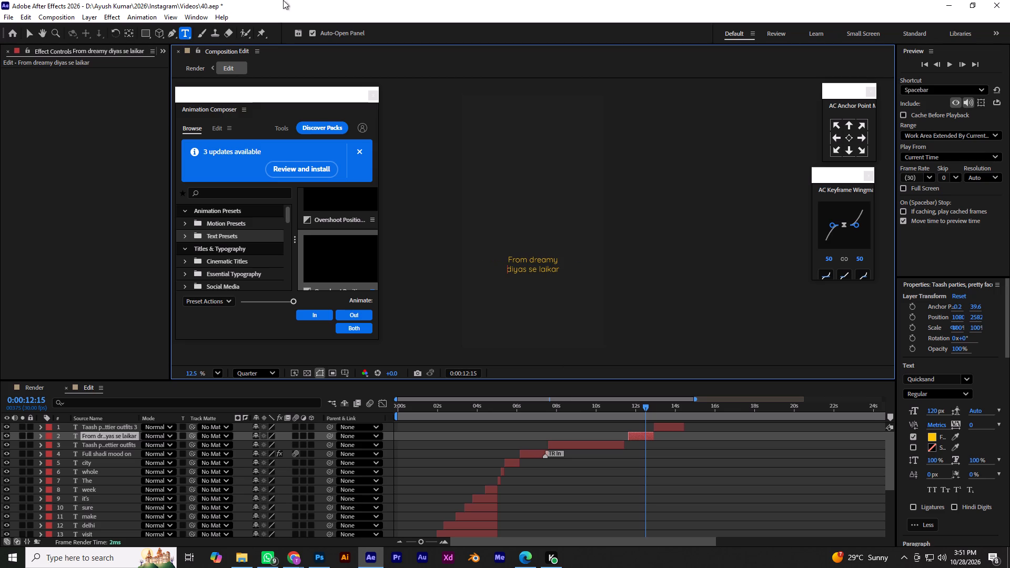
{"action": "left_click", "coordinate": [29, 37]}
{"action": "key", "text": "ctrl+s"}
{"action": "left_click", "coordinate": [720, 275]}
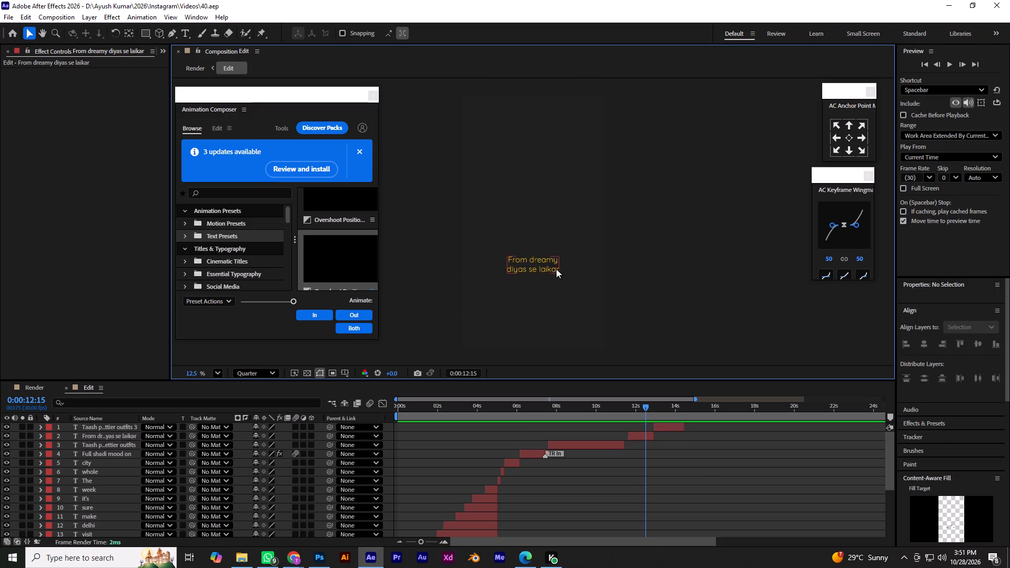
Move the "From dreamy diyas se laikar" text to the upper-left area of the frame.
{"action": "left_click_drag", "start_coordinate": [553, 265], "coordinate": [521, 134]}
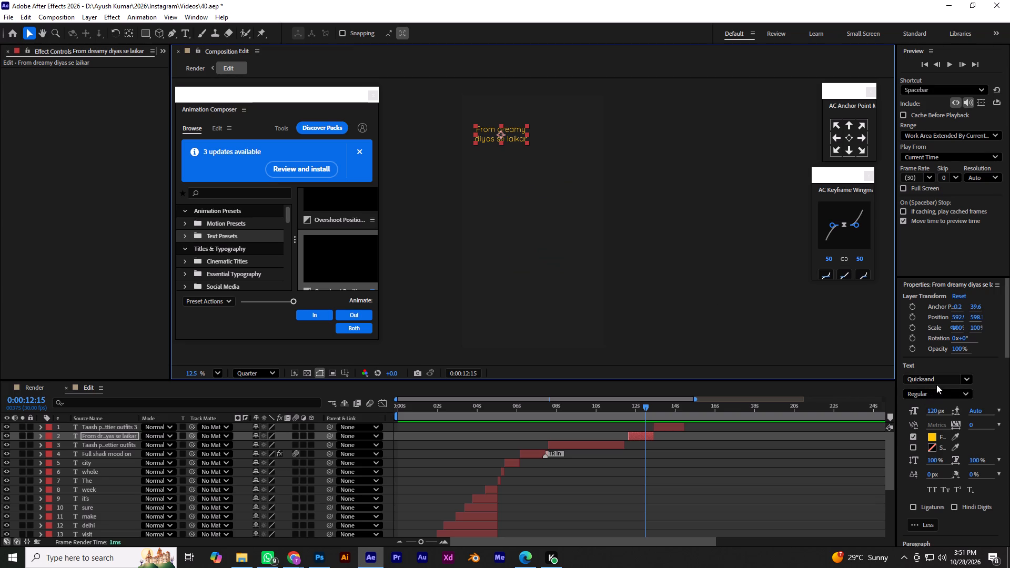
Try different fonts on the "From dreamy diyas se laikar" text and set it to Segoe Print Regular.
{"action": "left_click", "coordinate": [940, 382]}
{"action": "key", "text": "Down"}
{"action": "key", "text": "Down"}
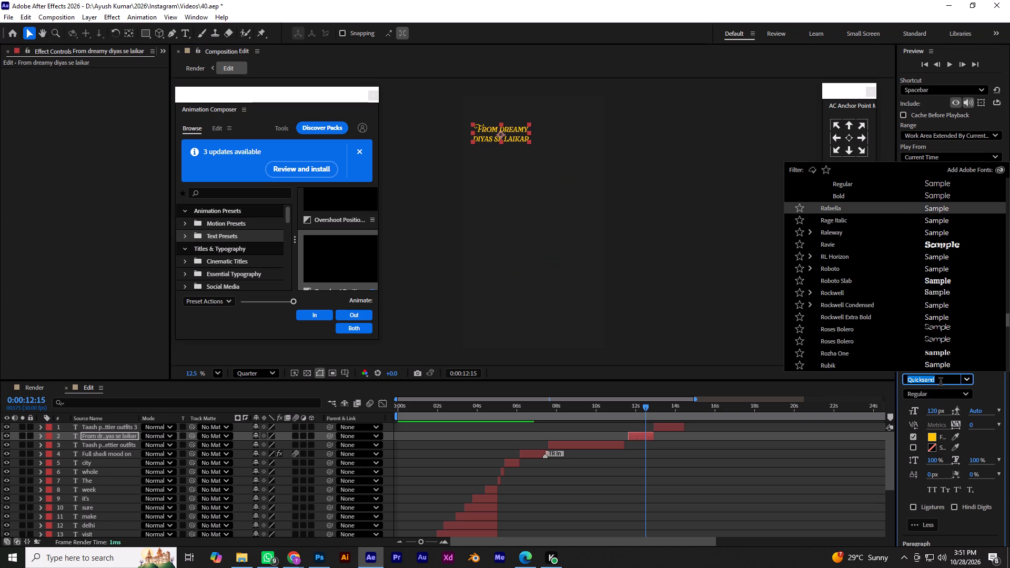
{"action": "key", "text": "Up"}
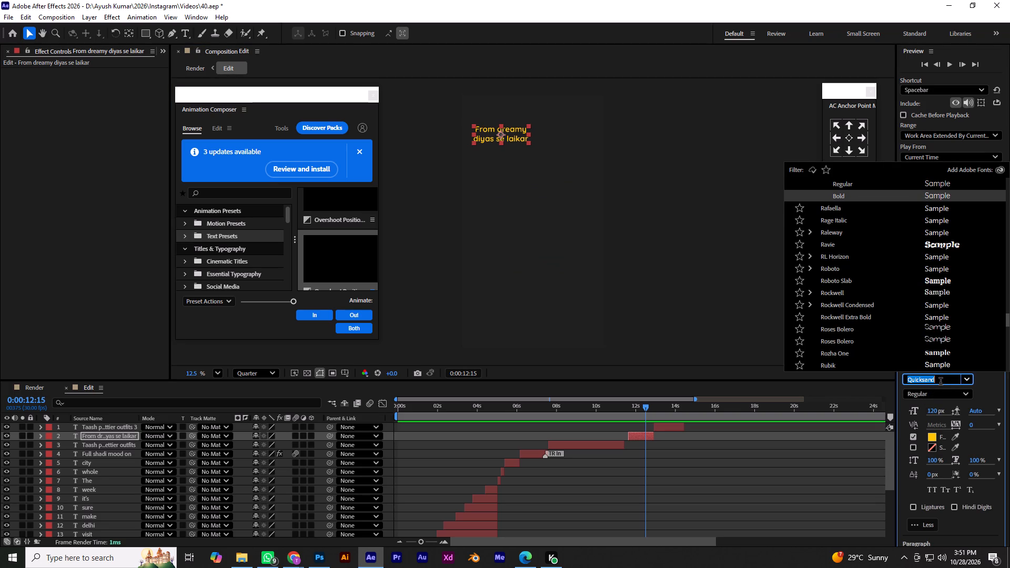
{"action": "key", "text": "Down"}
{"action": "key", "text": "Down"}
{"action": "key", "text": "Down"}
{"action": "key", "text": "Down"}
{"action": "key", "text": "Down"}
{"action": "key", "text": "Down"}
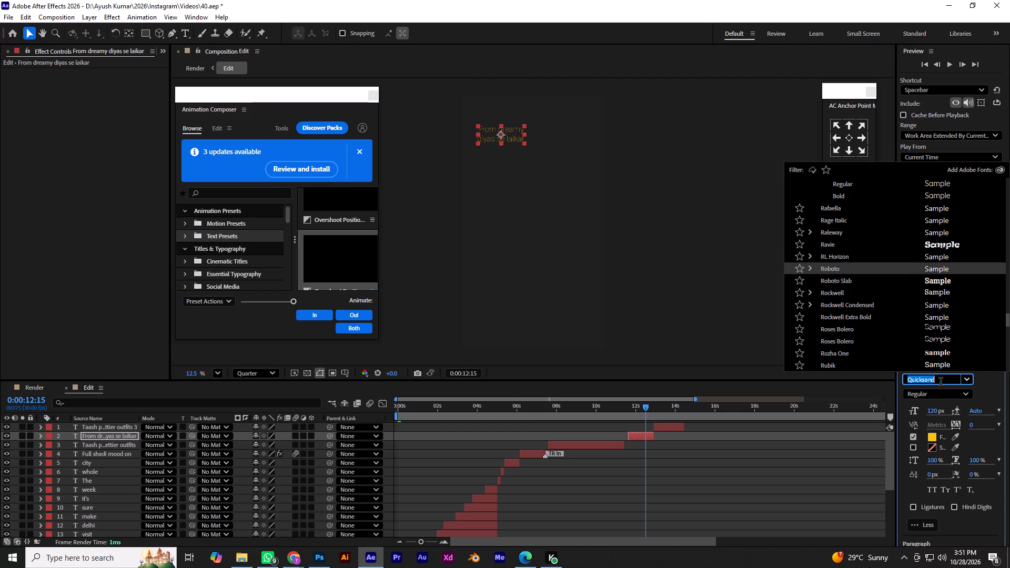
{"action": "key", "text": "Down"}
{"action": "key", "text": "Down"}
{"action": "key", "text": "Up"}
{"action": "key", "text": "Down"}
{"action": "key", "text": "Down"}
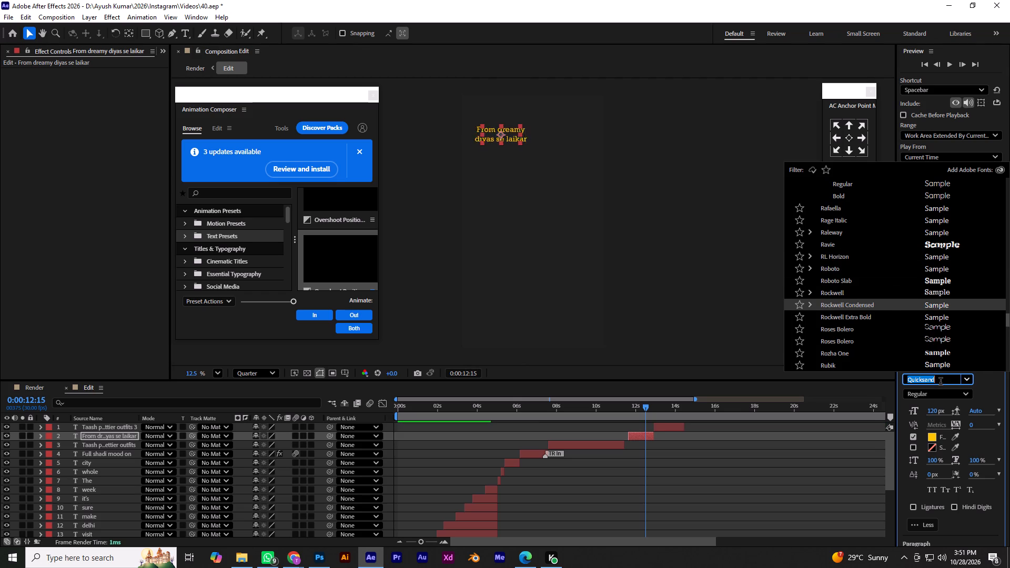
{"action": "key", "text": "Down"}
{"action": "key", "text": "Up"}
{"action": "key", "text": "Down"}
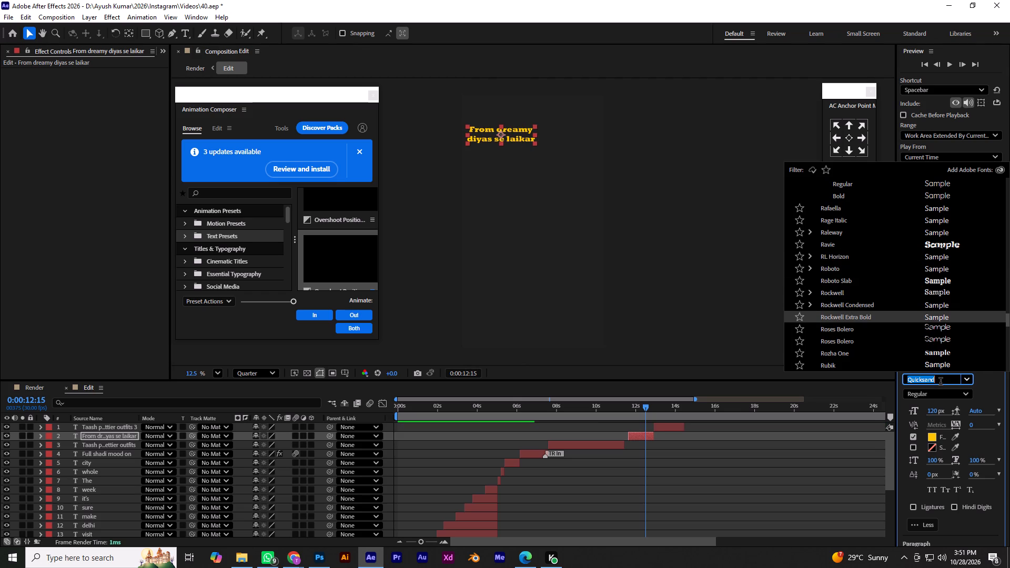
{"action": "key", "text": "Down"}
{"action": "key", "text": "Down"}
{"action": "key", "text": "Down"}
{"action": "key", "text": "Down"}
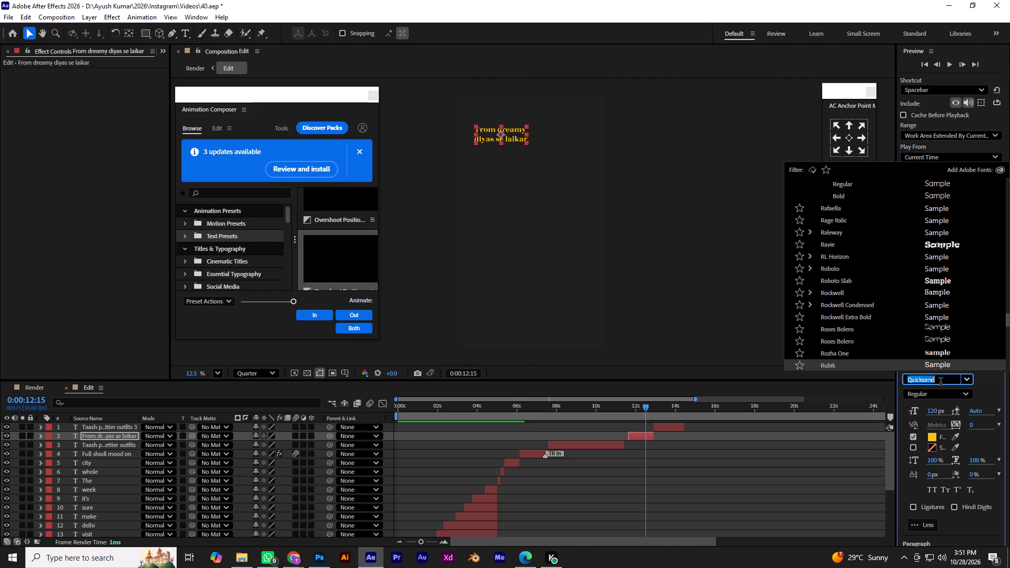
{"action": "key", "text": "Up"}
{"action": "key", "text": "Down"}
{"action": "key", "text": "Down"}
{"action": "key", "text": "Down"}
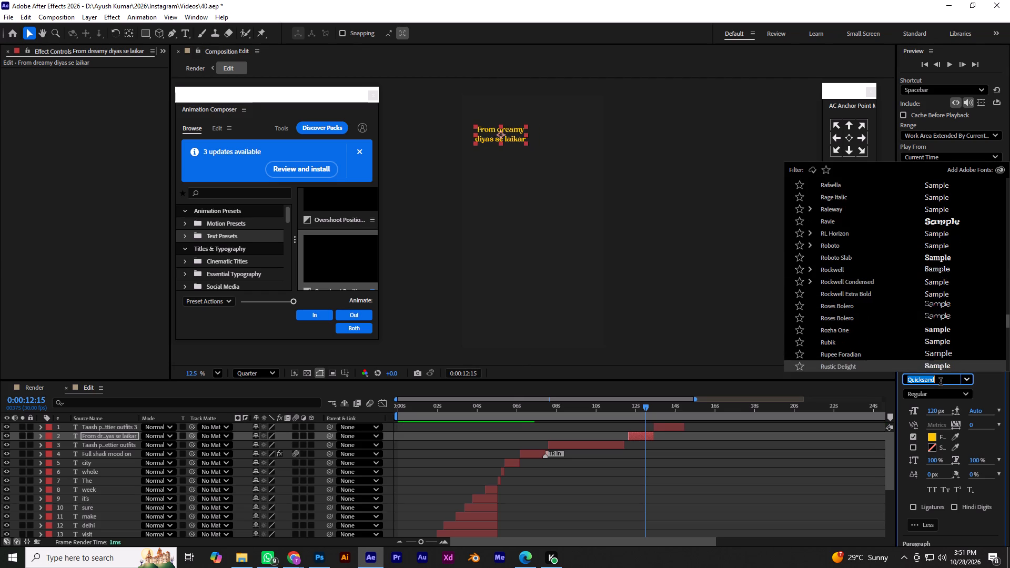
{"action": "key", "text": "Down"}
{"action": "key", "text": "Down"}
{"action": "key", "text": "Down"}
{"action": "key", "text": "Down"}
{"action": "key", "text": "Down"}
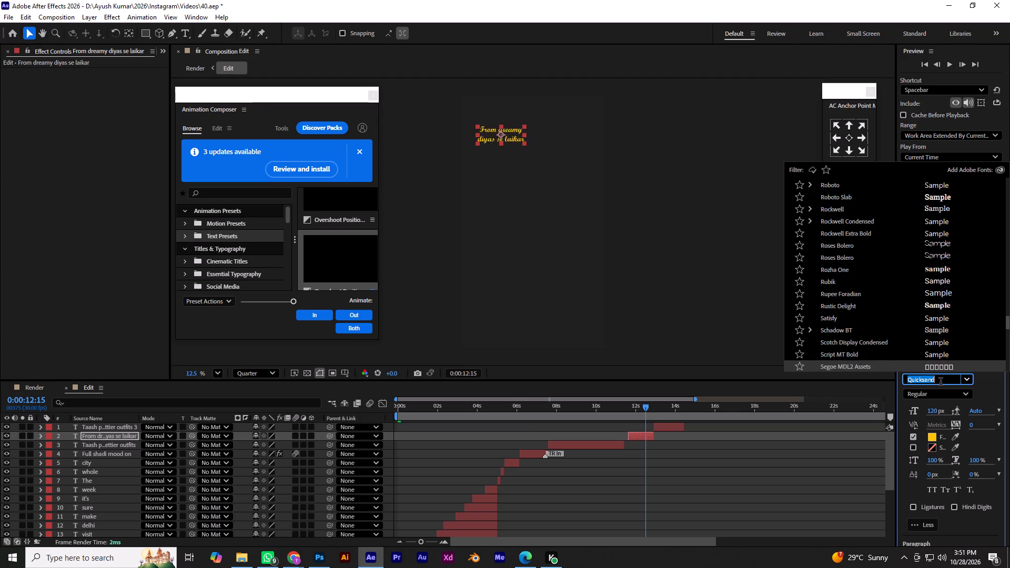
{"action": "key", "text": "Up"}
{"action": "key", "text": "Down"}
{"action": "key", "text": "Down"}
{"action": "key", "text": "Down"}
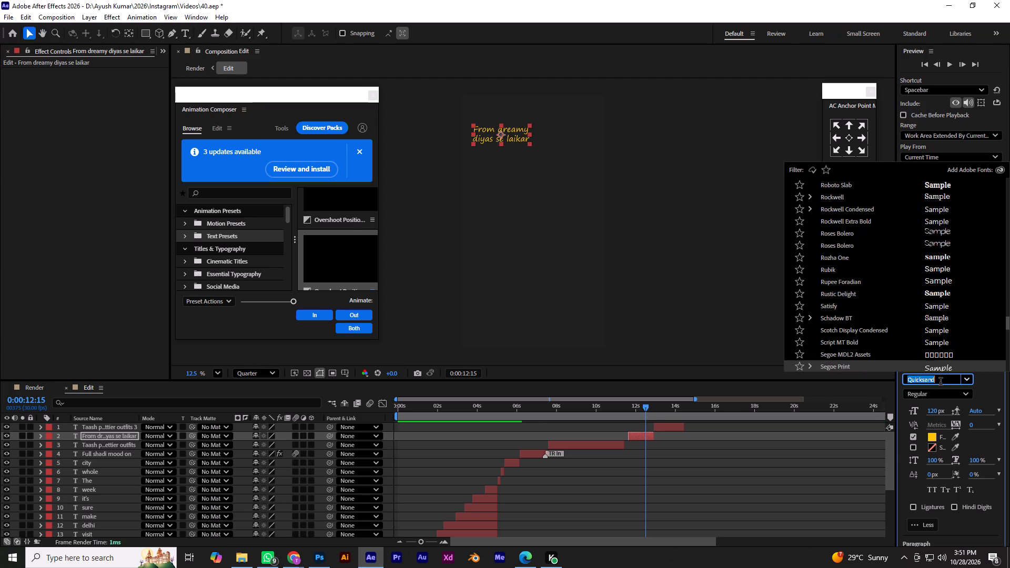
{"action": "key", "text": "Up"}
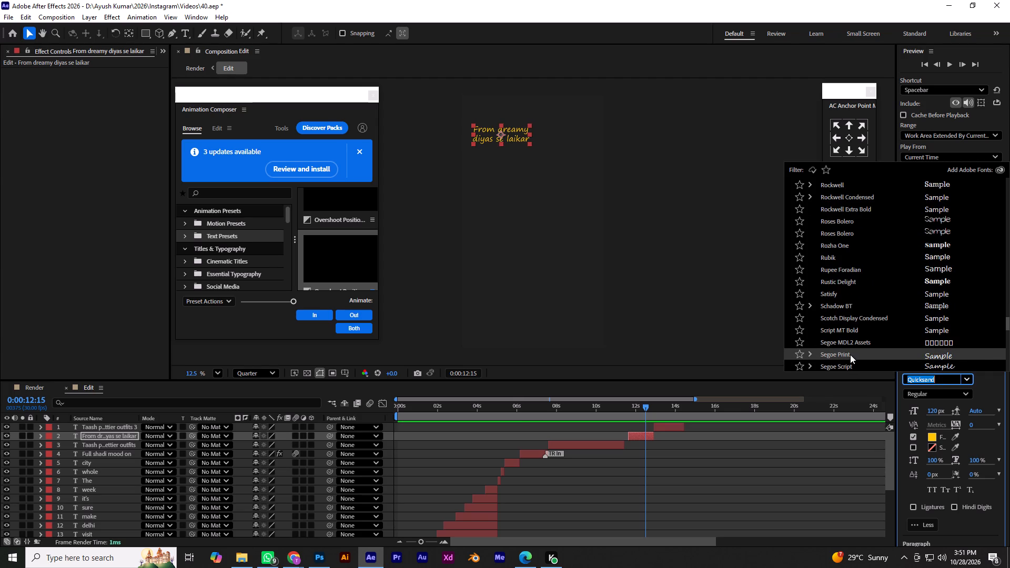
{"action": "left_click", "coordinate": [850, 354]}
{"action": "left_click", "coordinate": [968, 392]}
{"action": "left_click", "coordinate": [927, 408]}
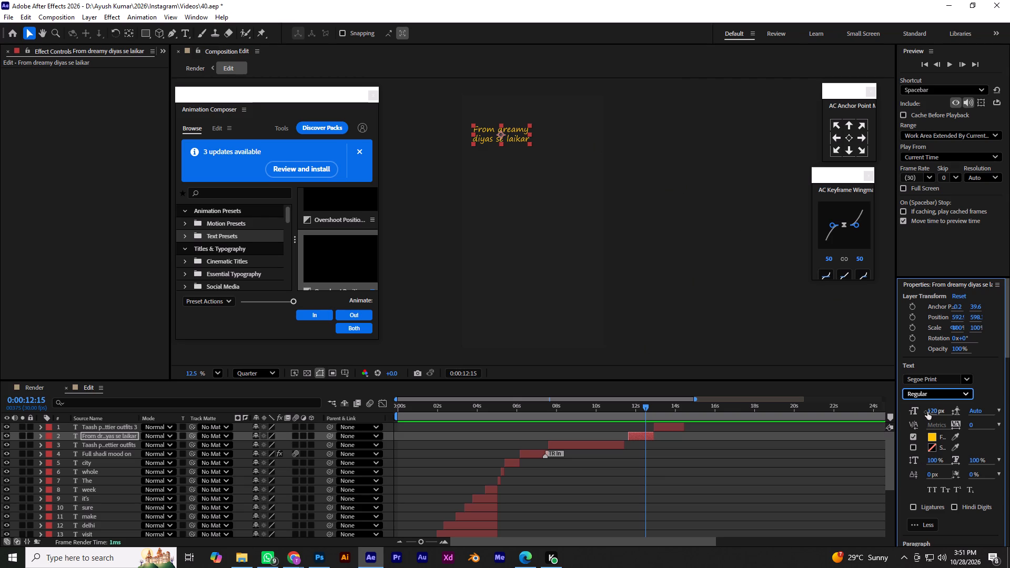
Set the "From dreamy diyas se laikar" text's font size to 150 px.
{"action": "left_click", "coordinate": [931, 410]}
{"action": "type", "text": "150"}
{"action": "key", "text": "Return"}
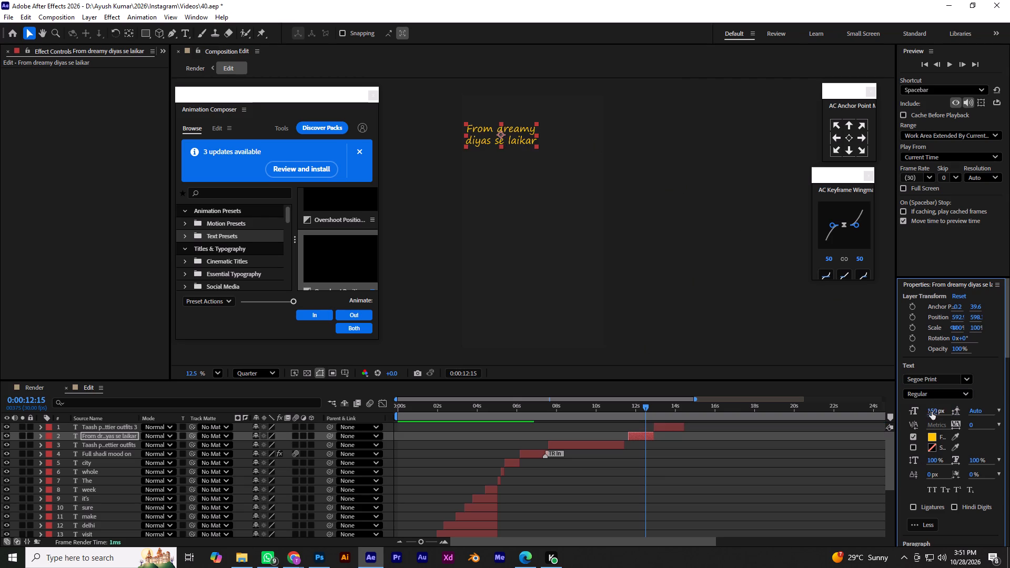
Break the text into four lines, "From", "dreamy", "diyas se" and "laikar", and save the project.
{"action": "left_click", "coordinate": [634, 181]}
{"action": "scroll", "coordinate": [532, 136], "scroll_direction": "up", "scroll_amount": 2, "text": "alt"}
{"action": "key", "text": "space"}
{"action": "left_click_drag", "start_coordinate": [519, 137], "coordinate": [544, 185]}
{"action": "double_click", "coordinate": [527, 157]}
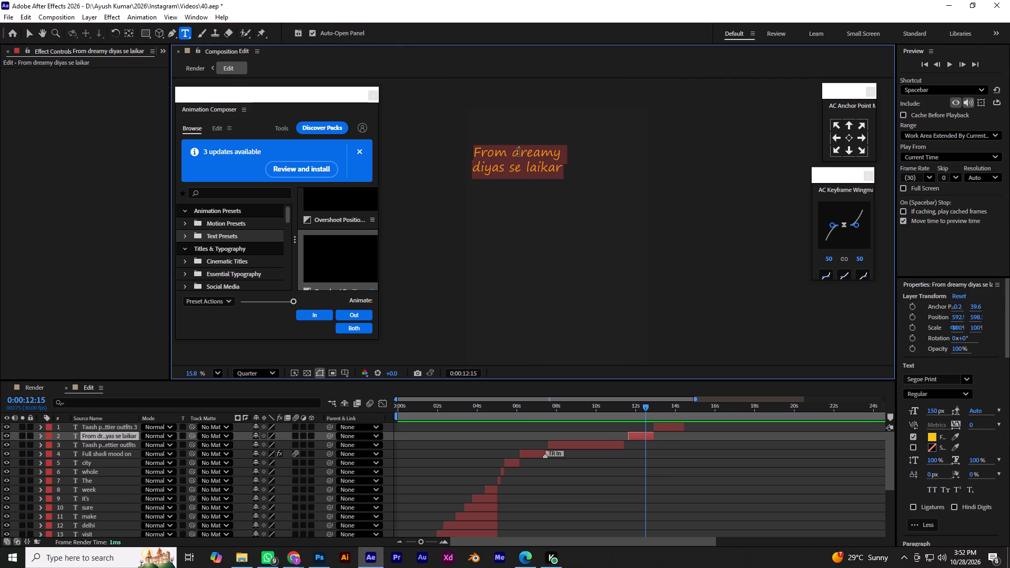
{"action": "left_click", "coordinate": [513, 149]}
{"action": "left_click", "coordinate": [513, 149]}
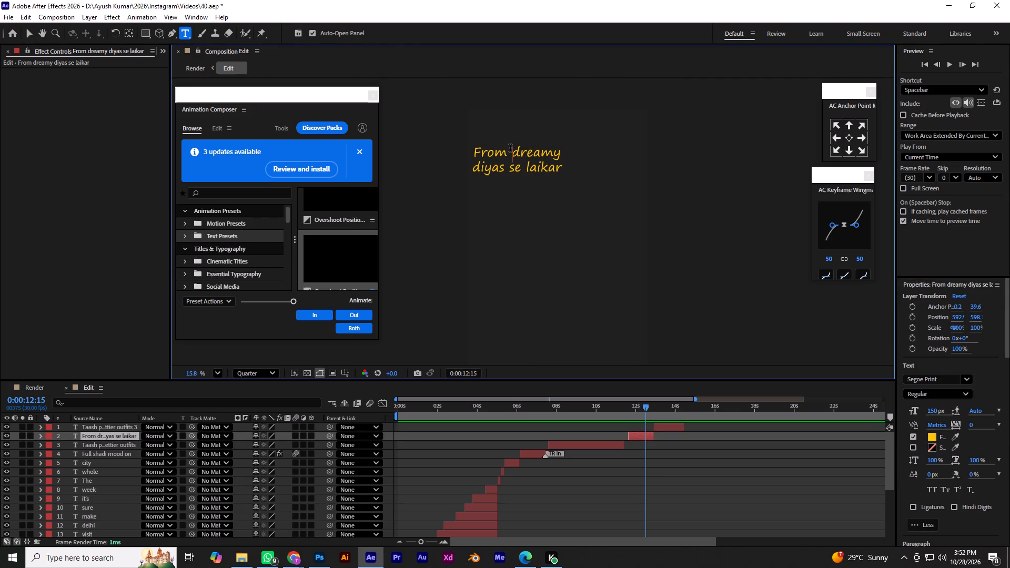
{"action": "key", "text": "BackSpace"}
{"action": "key", "text": "Return"}
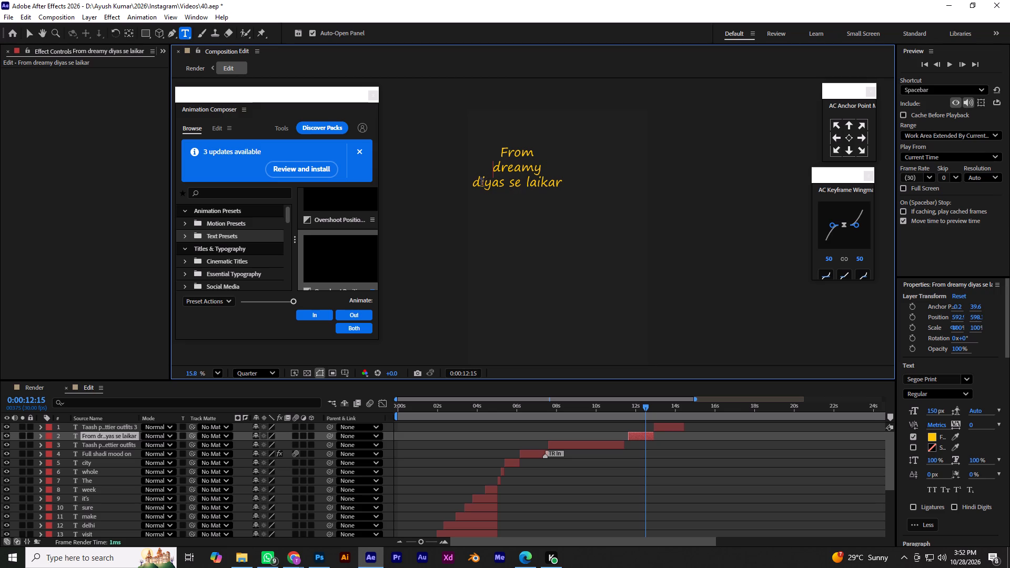
{"action": "left_click", "coordinate": [526, 180]}
{"action": "key", "text": "BackSpace"}
{"action": "key", "text": "Return"}
{"action": "left_click", "coordinate": [32, 32]}
{"action": "key", "text": "ctrl+s"}
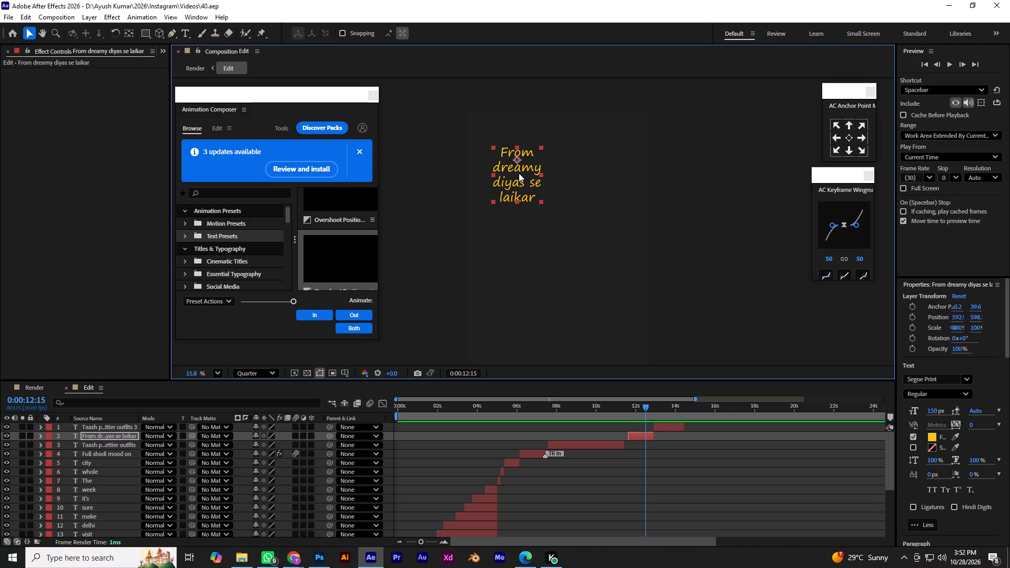
Move the four-line text slightly down and left, to about position 529, 674.
{"action": "left_click_drag", "start_coordinate": [519, 173], "coordinate": [513, 179]}
Preview the Edit composition from 0:00:11:05 to check the new text's timing.
{"action": "scroll", "coordinate": [649, 437], "scroll_direction": "down", "scroll_amount": 1, "text": "alt"}
{"action": "left_click_drag", "start_coordinate": [565, 404], "coordinate": [553, 408]}
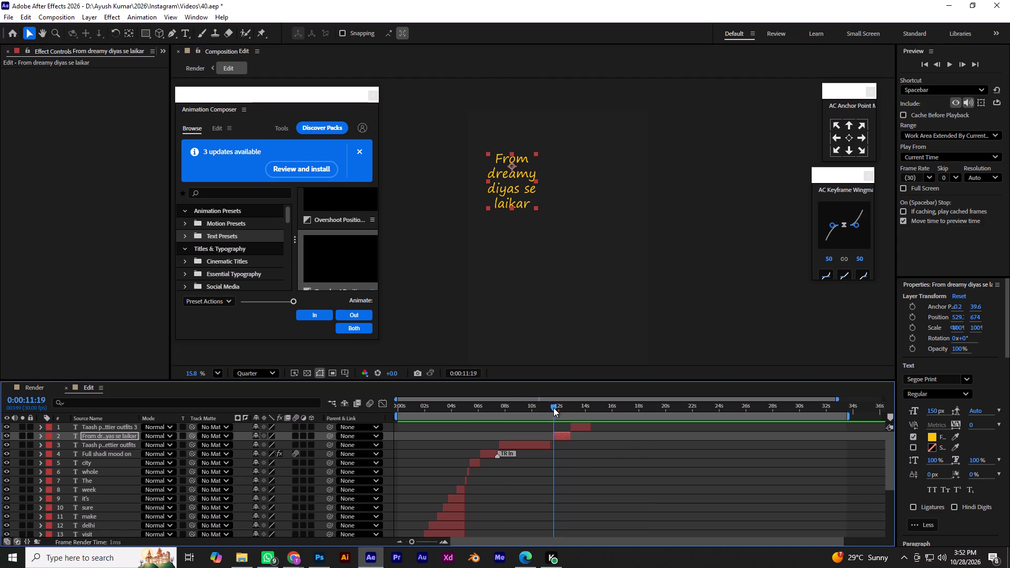
{"action": "left_click_drag", "start_coordinate": [553, 408], "coordinate": [548, 409]}
{"action": "key", "text": "space"}
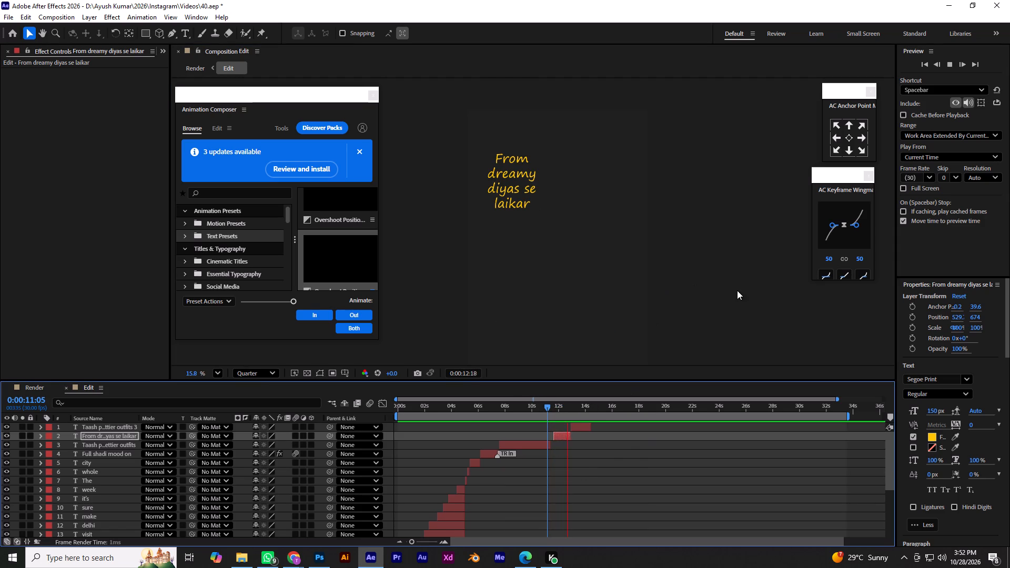
{"action": "key", "text": "space"}
Delete the "From" line so the text reads "dreamy diyas se laikar", and save the project.
{"action": "double_click", "coordinate": [512, 178]}
{"action": "left_click", "coordinate": [499, 161]}
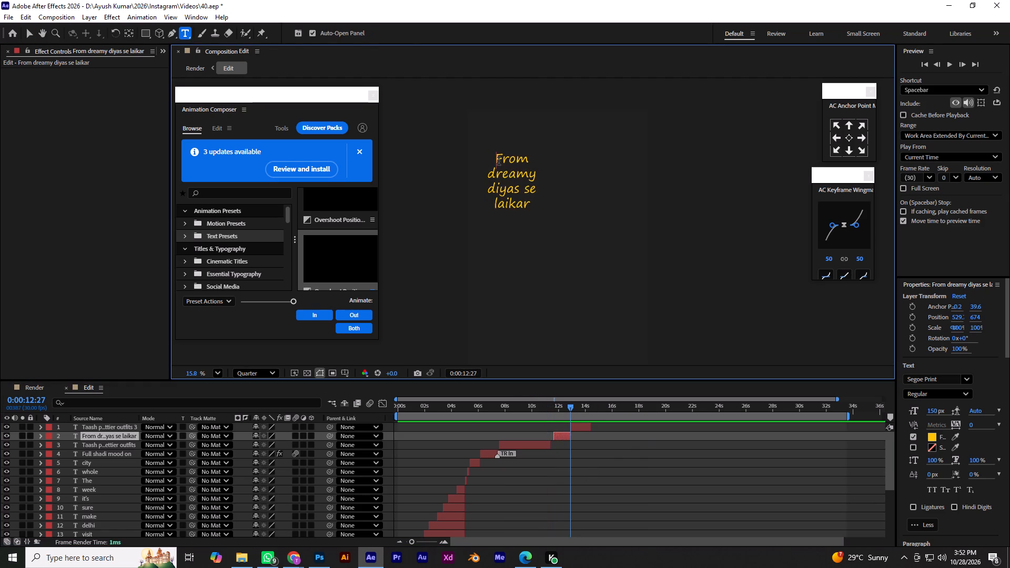
{"action": "left_click", "coordinate": [485, 170]}
{"action": "key", "text": "BackSpace"}
{"action": "key", "text": "BackSpace"}
{"action": "key", "text": "BackSpace"}
{"action": "key", "text": "BackSpace"}
{"action": "key", "text": "BackSpace"}
{"action": "key", "text": "BackSpace"}
{"action": "key", "text": "BackSpace"}
{"action": "key", "text": "BackSpace"}
{"action": "key", "text": "BackSpace"}
{"action": "key", "text": "BackSpace"}
{"action": "key", "text": "BackSpace"}
{"action": "key", "text": "BackSpace"}
{"action": "key", "text": "BackSpace"}
{"action": "key", "text": "BackSpace"}
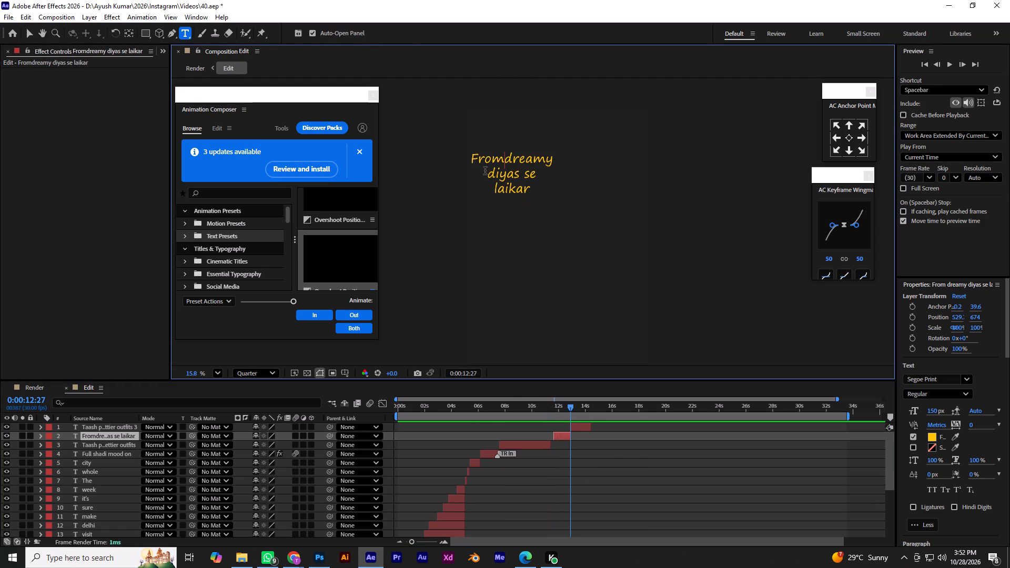
{"action": "left_click", "coordinate": [28, 35]}
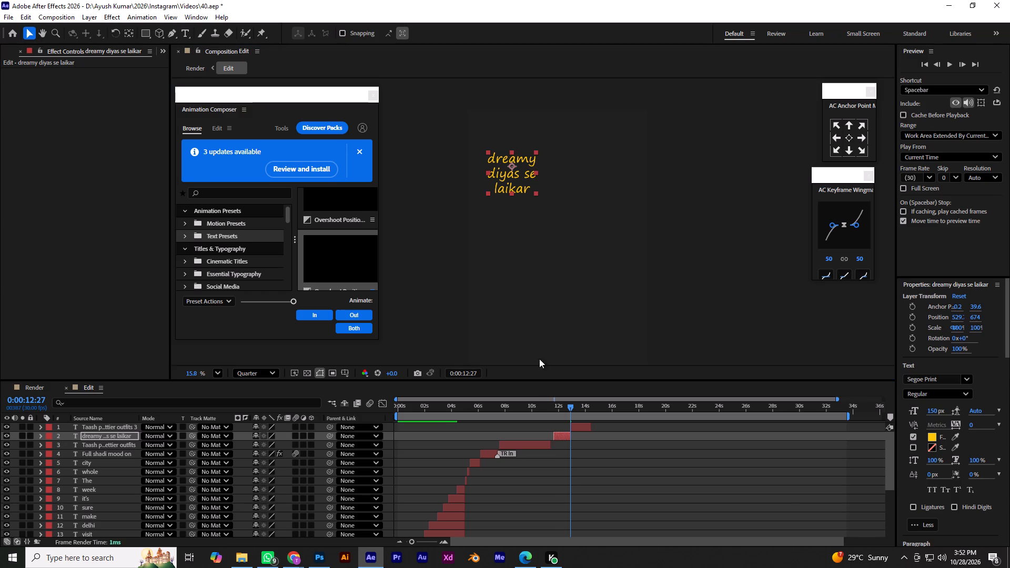
{"action": "key", "text": "ctrl+s"}
Preview from 0:00:11:13 and extend the "dreamy diyas se laikar" layer's end to match the last "Taash parties" layer's end.
{"action": "left_click_drag", "start_coordinate": [573, 400], "coordinate": [561, 404]}
{"action": "left_click_drag", "start_coordinate": [565, 409], "coordinate": [551, 412]}
{"action": "key", "text": "space"}
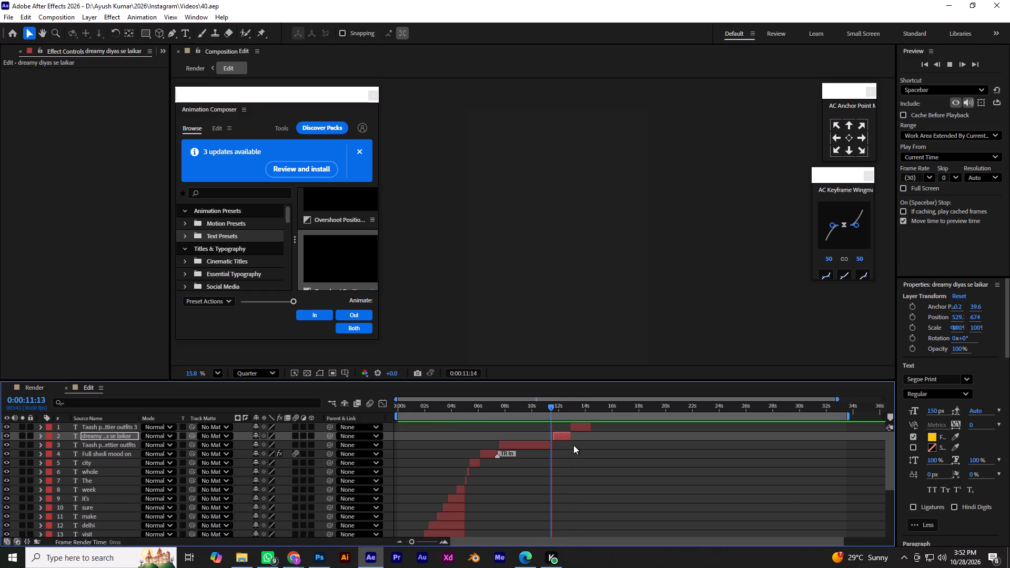
{"action": "left_click_drag", "start_coordinate": [572, 434], "coordinate": [590, 437]}
{"action": "key", "text": "space"}
Preview the overlapping "dreamy diyas se laikar" and "Taash parties" layers from 0:00:12:10.
{"action": "left_click_drag", "start_coordinate": [591, 414], "coordinate": [579, 418]}
{"action": "left_click_drag", "start_coordinate": [586, 409], "coordinate": [563, 417]}
{"action": "key", "text": "space"}
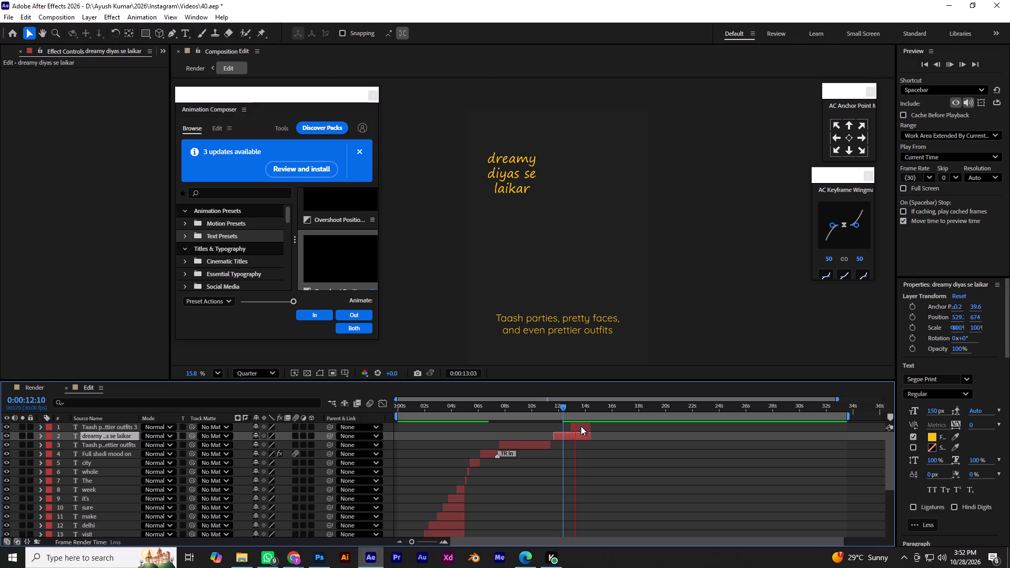
Stop the preview at 0:00:14:05 and select the last "Taash parties" layer's text.
{"action": "left_click", "coordinate": [579, 422]}
{"action": "key", "text": "space"}
{"action": "left_click", "coordinate": [579, 330]}
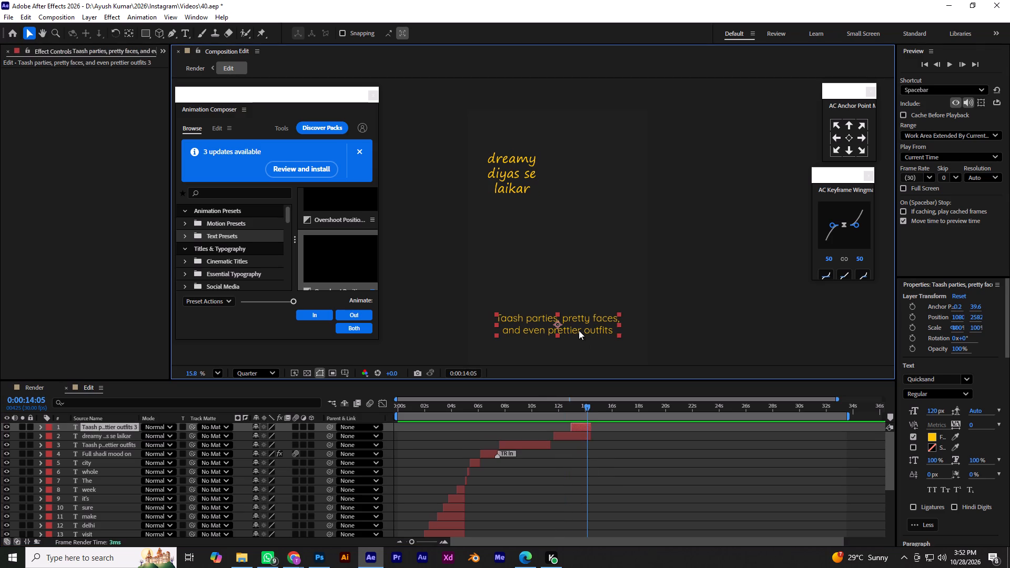
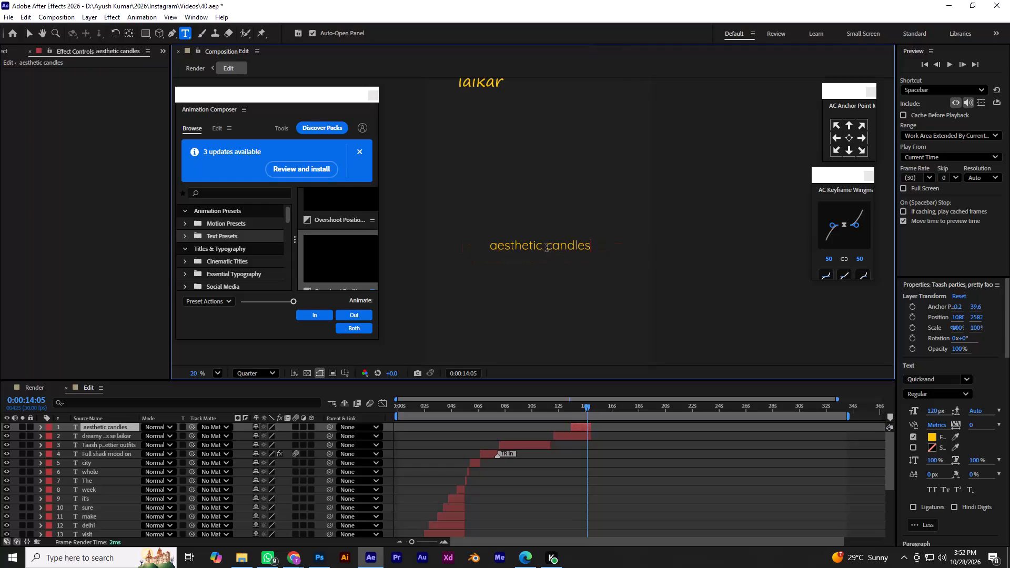
Split the selected text into two lines reading "aesthetic" and "candles tak.", and save the project.
{"action": "left_click", "coordinate": [545, 246]}
{"action": "key", "text": "BackSpace"}
{"action": "key", "text": "Return"}
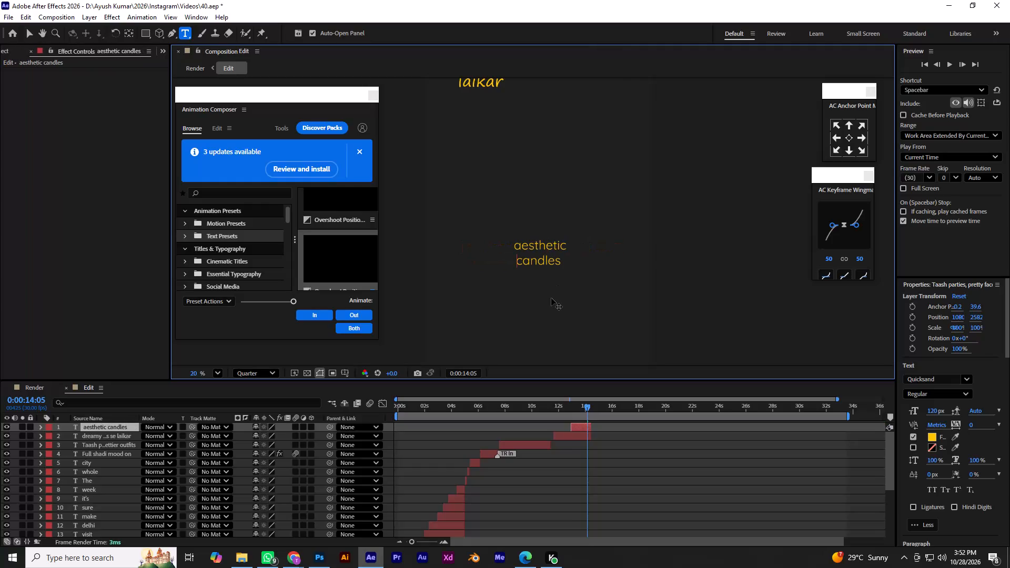
{"action": "left_click", "coordinate": [569, 268]}
{"action": "key", "text": "space"}
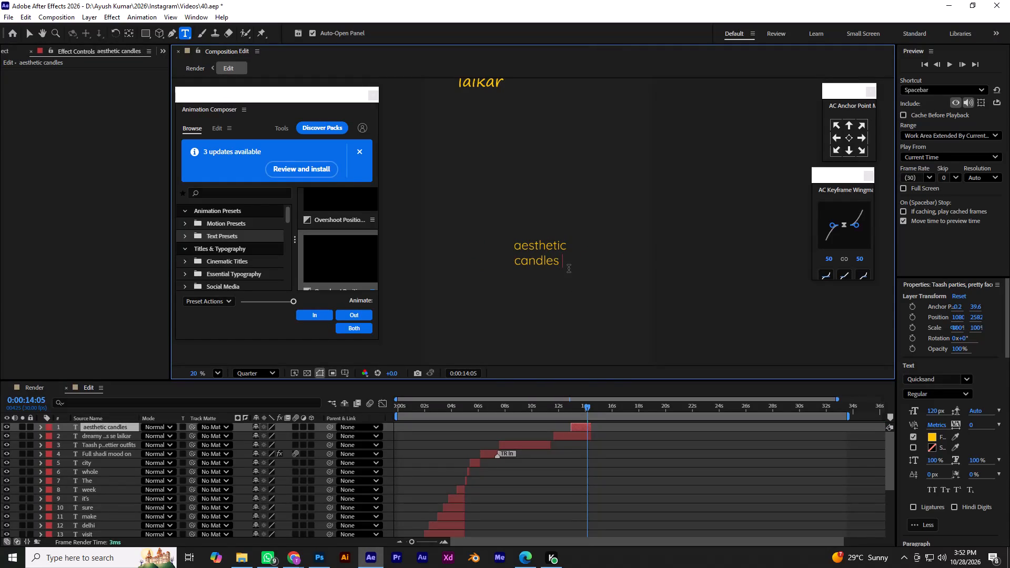
{"action": "type", "text": "tak"}
{"action": "key", "text": "period"}
{"action": "key", "text": "Return"}
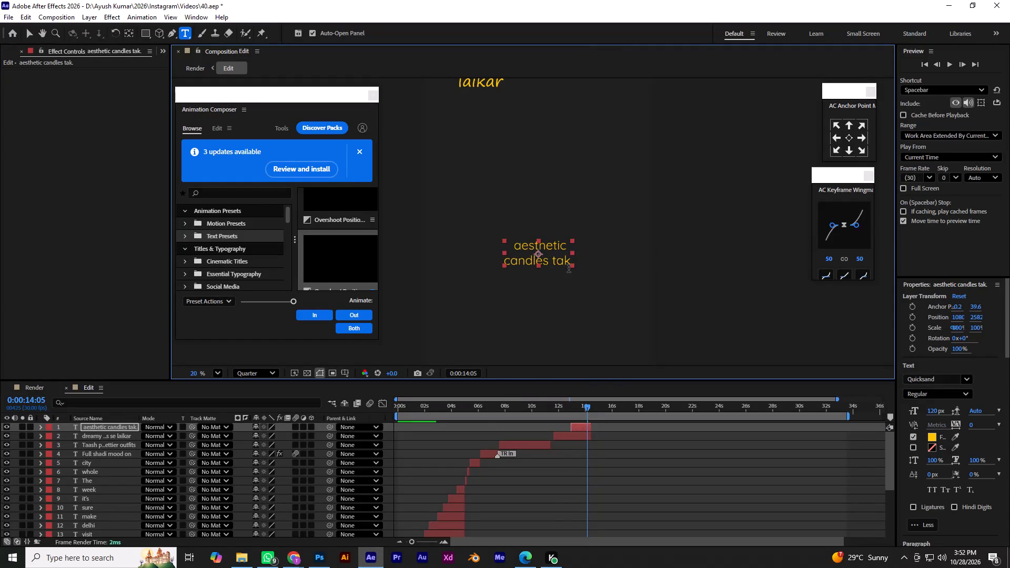
{"action": "key", "text": "ctrl+s"}
Move the "aesthetic candles tak." text up and to the right, style it Bold at 150 px, and save.
{"action": "left_click", "coordinate": [28, 32]}
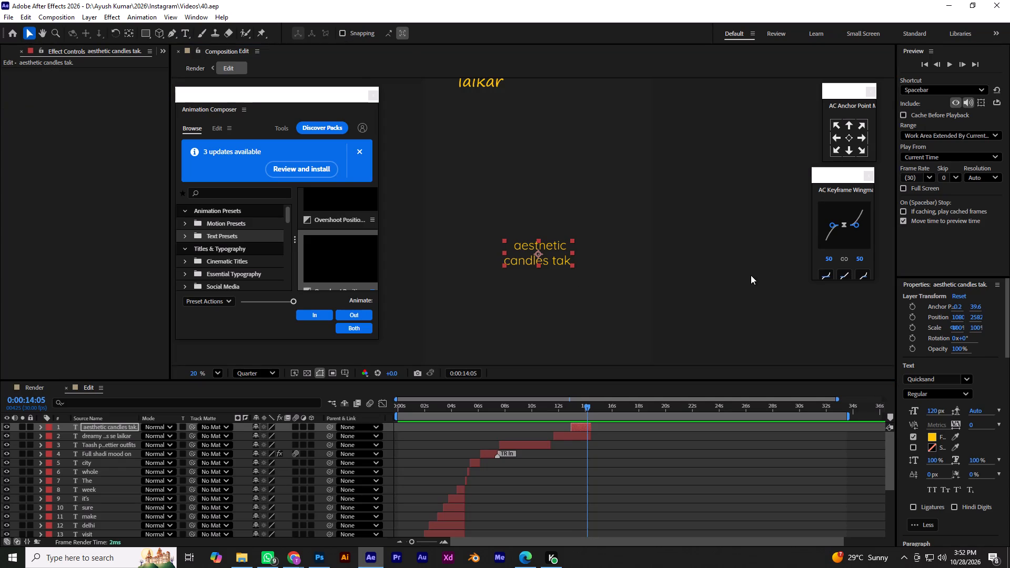
{"action": "left_click", "coordinate": [750, 275]}
{"action": "scroll", "coordinate": [557, 276], "scroll_direction": "down", "scroll_amount": 1, "text": "alt"}
{"action": "left_click_drag", "start_coordinate": [542, 252], "coordinate": [590, 180]}
{"action": "left_click", "coordinate": [964, 395]}
{"action": "left_click", "coordinate": [939, 425]}
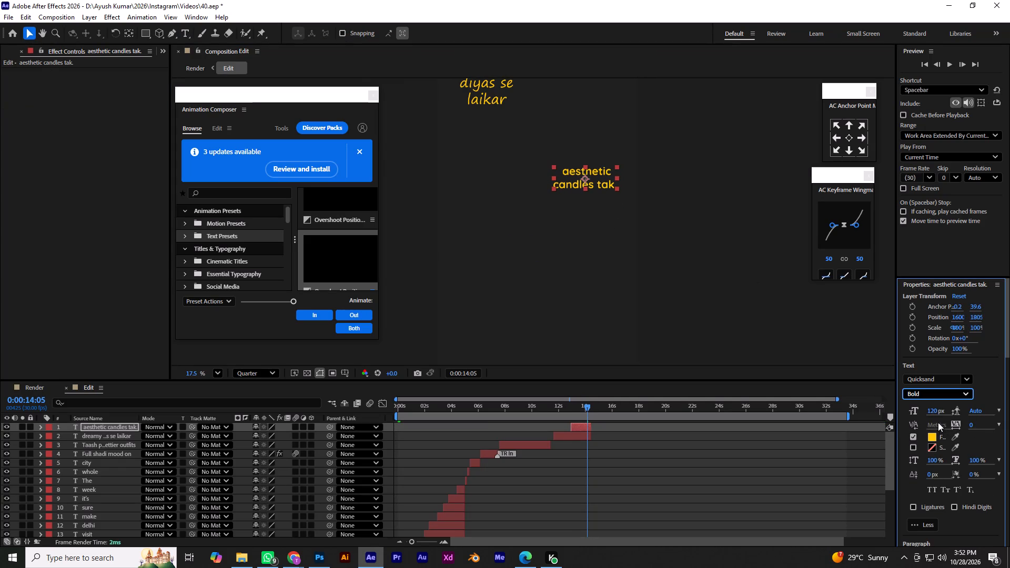
{"action": "left_click", "coordinate": [936, 411]}
{"action": "type", "text": "150"}
{"action": "key", "text": "Return"}
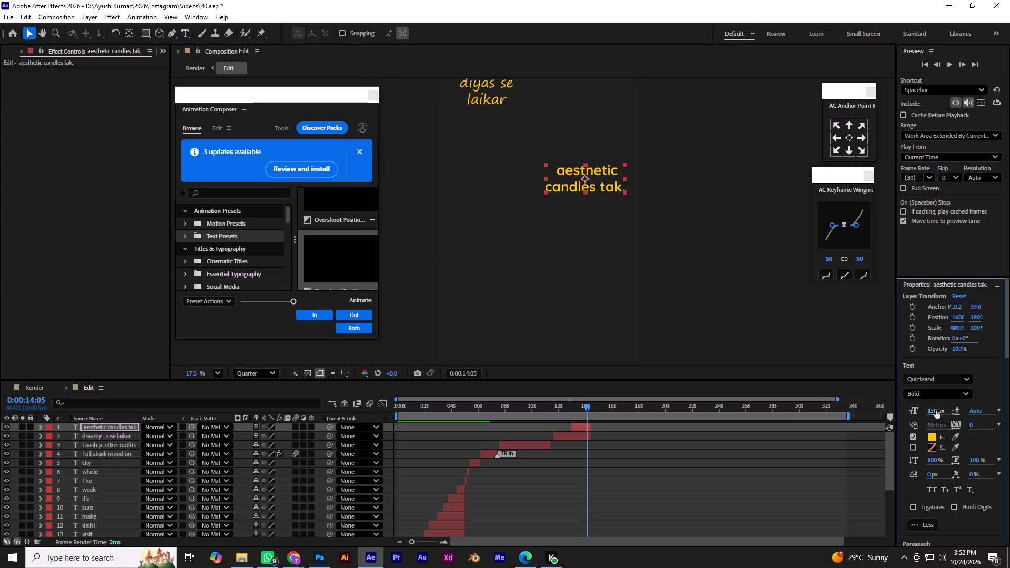
{"action": "key", "text": "ctrl+s"}
Reposition "aesthetic candles tak." lower in the frame and shift "dreamy diyas se laikar" slightly down to balance the two texts.
{"action": "left_click", "coordinate": [719, 231]}
{"action": "scroll", "coordinate": [720, 231], "scroll_direction": "down", "scroll_amount": 2, "text": "alt"}
{"action": "key", "text": "space"}
{"action": "left_click_drag", "start_coordinate": [718, 230], "coordinate": [701, 258]}
{"action": "left_click", "coordinate": [561, 178]}
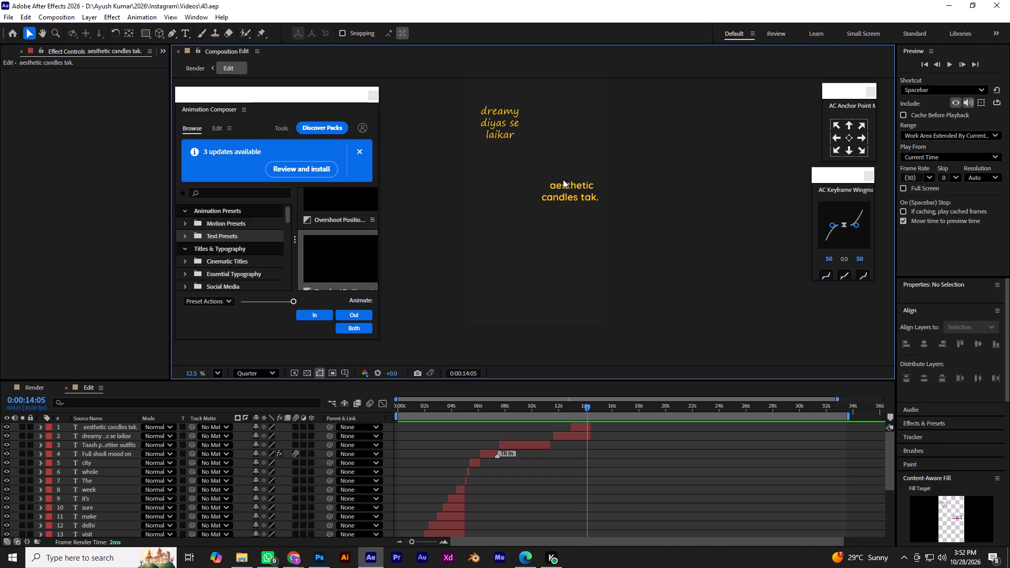
{"action": "left_click_drag", "start_coordinate": [574, 190], "coordinate": [568, 208]}
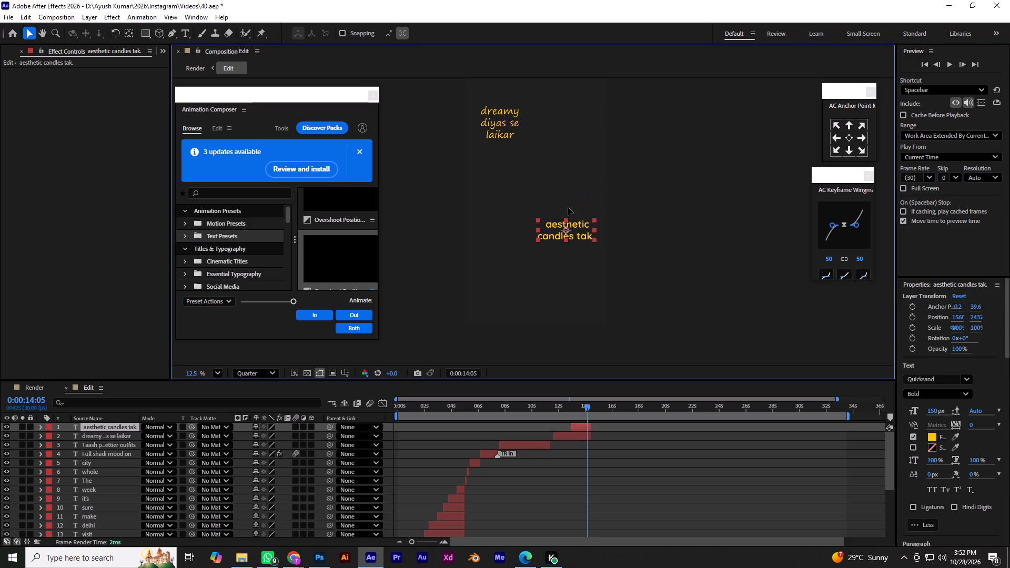
{"action": "left_click_drag", "start_coordinate": [568, 208], "coordinate": [570, 199]}
{"action": "left_click_drag", "start_coordinate": [498, 117], "coordinate": [501, 130]}
{"action": "left_click_drag", "start_coordinate": [563, 195], "coordinate": [563, 218]}
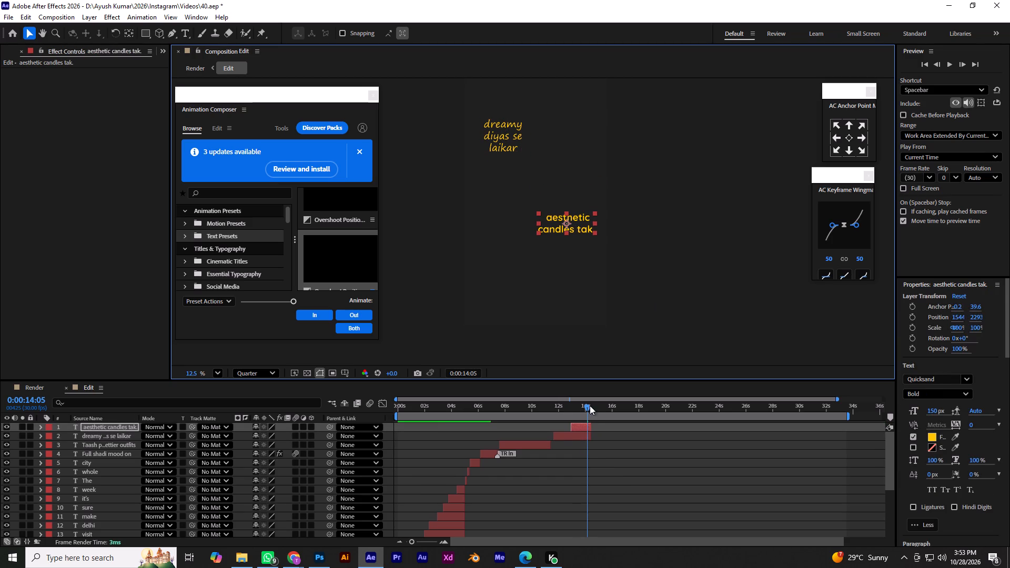
Preview the "dreamy diyas se laikar" and "aesthetic candles tak." texts from 0:00:11:02, and move the playhead to 0:00:14:13.
{"action": "left_click_drag", "start_coordinate": [588, 405], "coordinate": [547, 419]}
{"action": "key", "text": "space"}
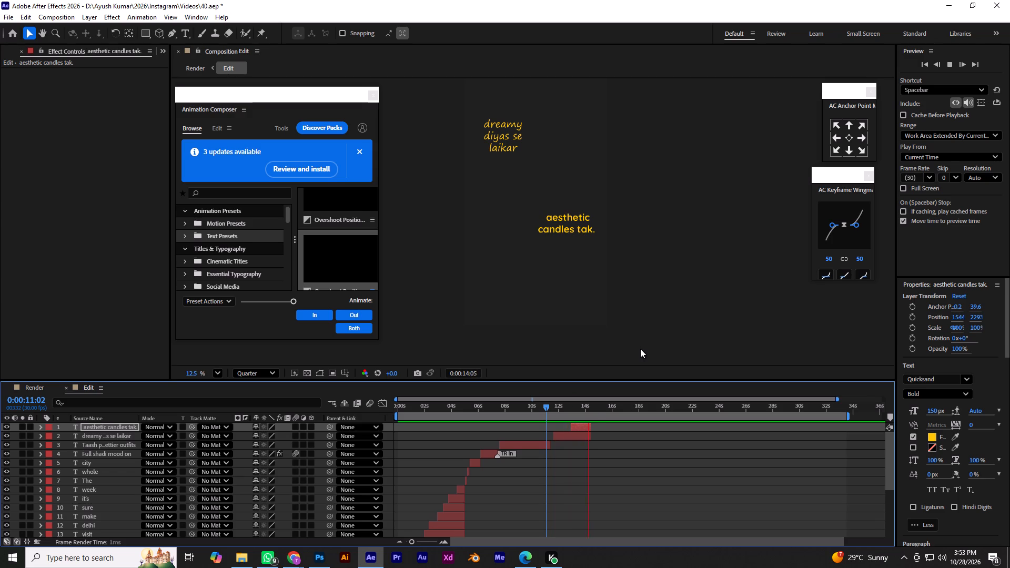
{"action": "key", "text": "space"}
{"action": "left_click", "coordinate": [594, 406]}
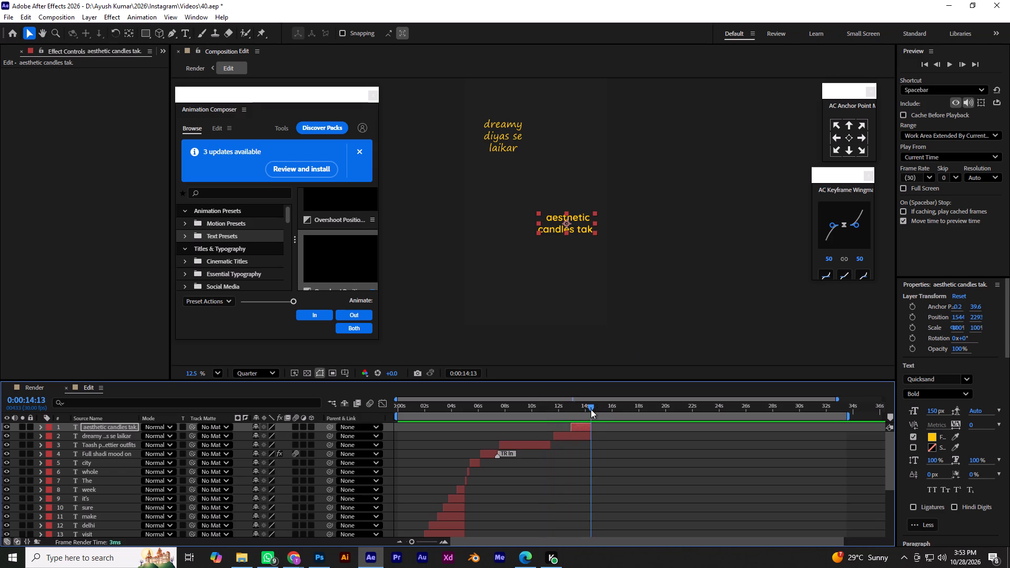